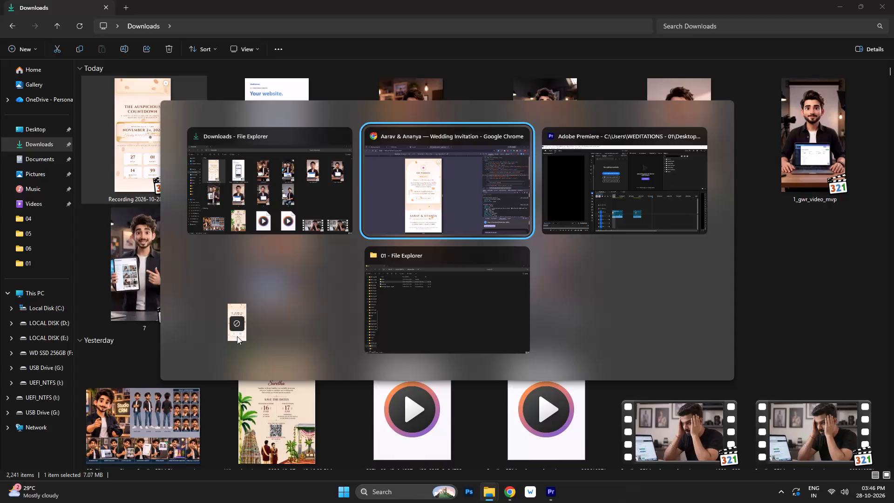
# Bring the 2026-10-28 screen recording from Downloads into Premiere's Sequence 04 on track V2 at about 00:02:26:27 and skim through its frames.
pyautogui.hotkey('alt', 'Tab')
pyautogui.hotkey('alt', 'Tab')
pyautogui.hotkey('alt', 'Tab')
pyautogui.hotkey('alt', 'Tab')
pyautogui.hotkey('alt', 'Tab')
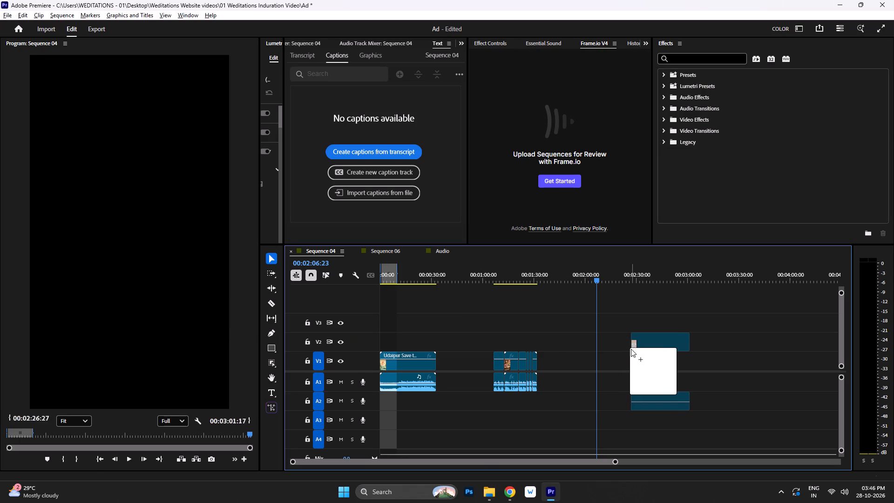
pyautogui.keyDown('alt'); pyautogui.scroll(9, 669, 353); pyautogui.keyUp('alt')
pyautogui.moveTo(594, 270); pyautogui.dragTo(610, 270)
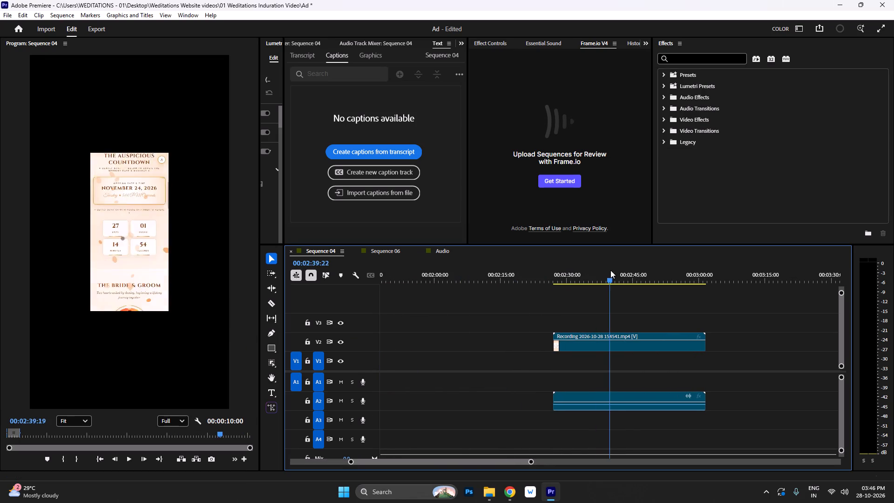
pyautogui.moveTo(610, 270); pyautogui.dragTo(630, 272)
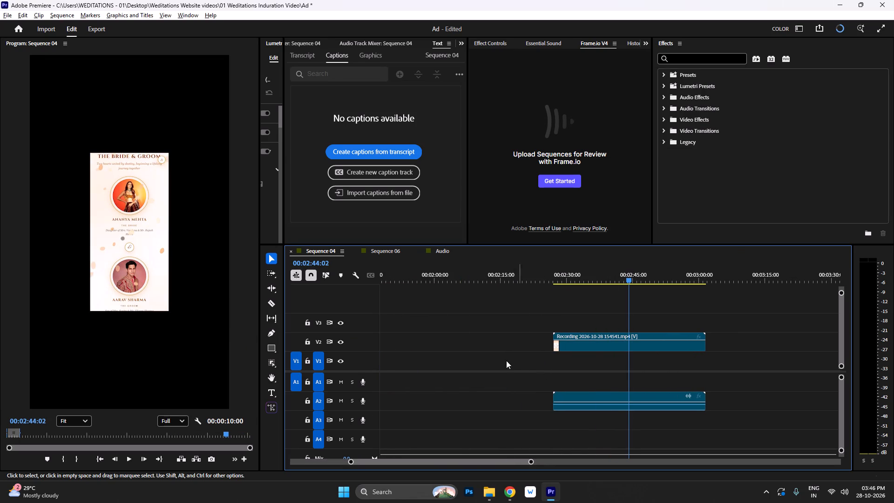
# Copy the "smartphone iphone 14 pro max" image from the Add to Home Screen folder inside the desktop's Weditations Website videos folder.
pyautogui.hotkey('alt', 'Tab')
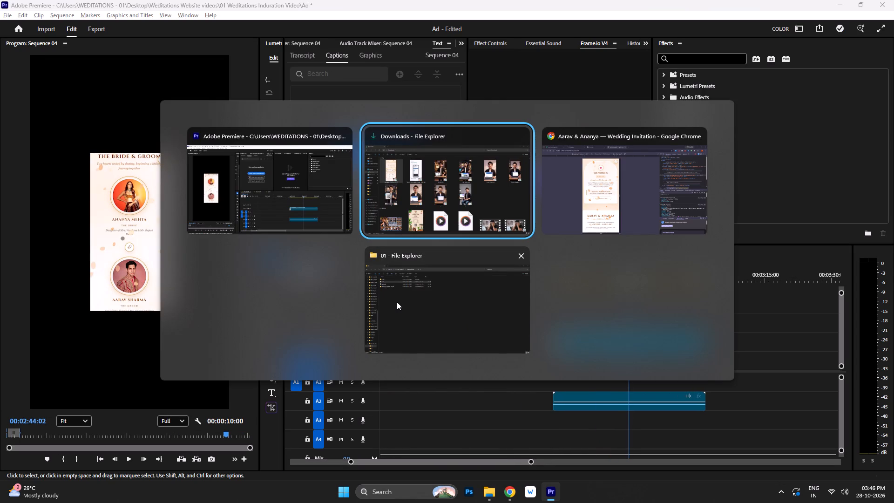
pyautogui.press('super+d')
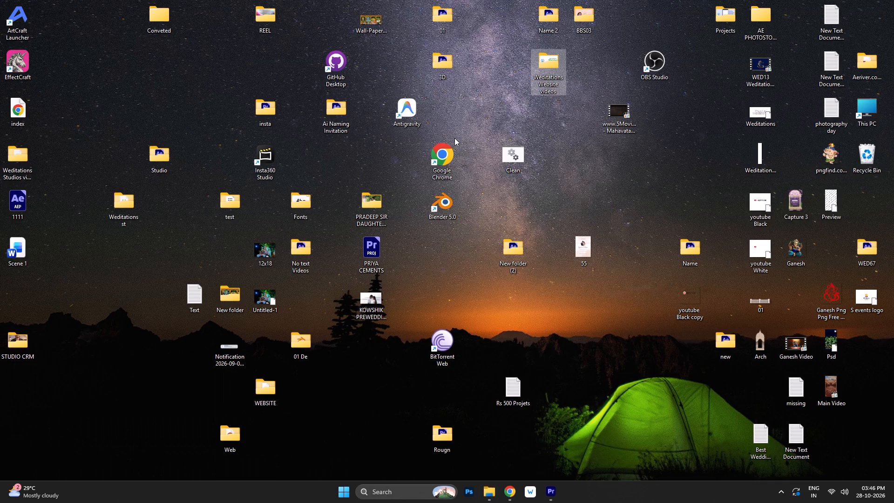
pyautogui.doubleClick(564, 63)
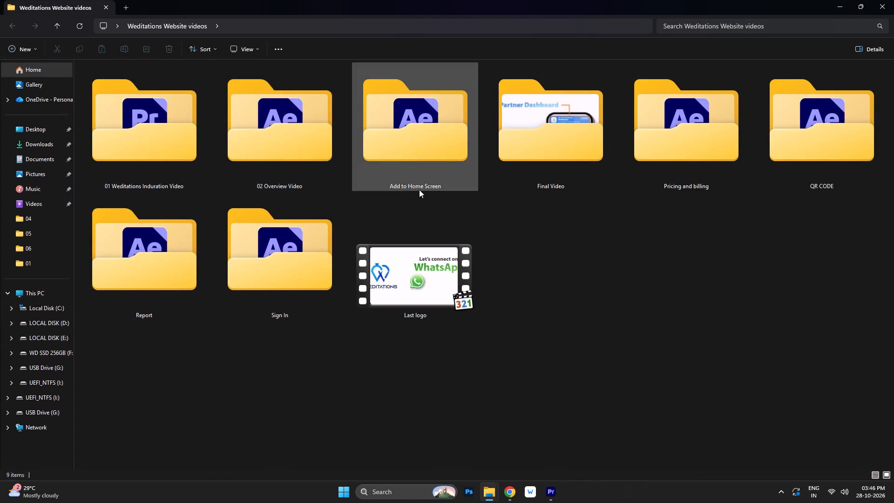
pyautogui.doubleClick(421, 146)
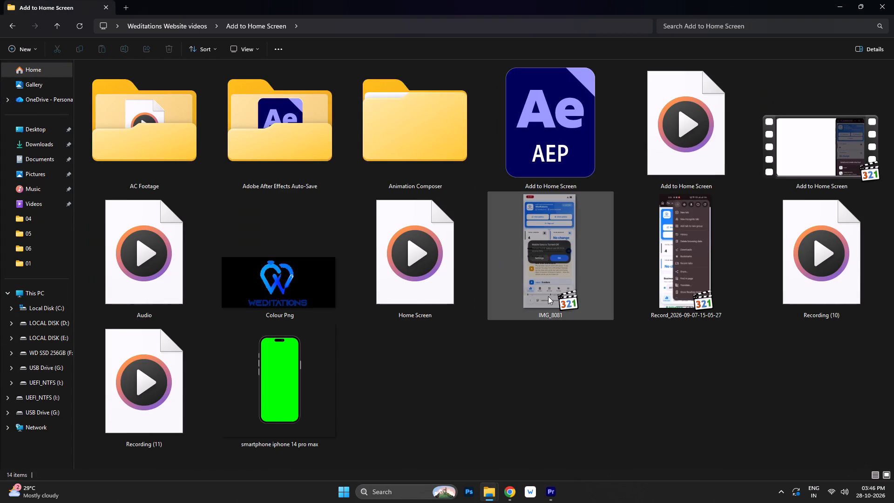
pyautogui.click(283, 379)
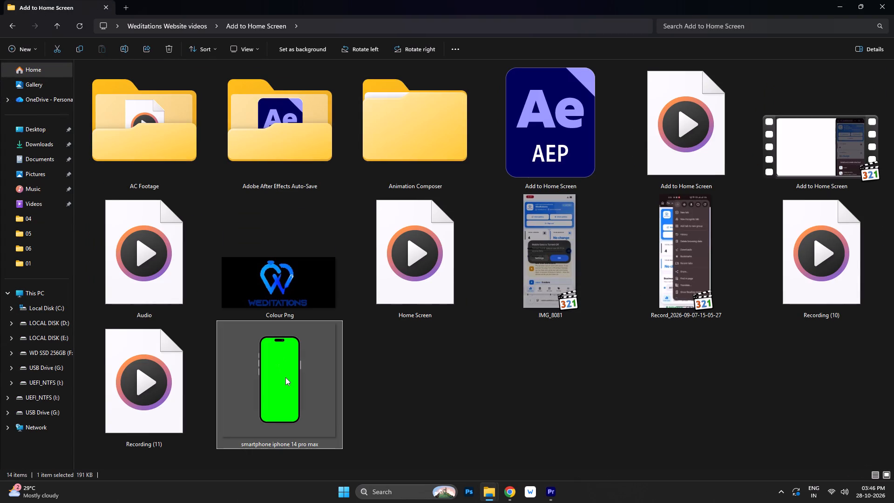
pyautogui.hotkey('ctrl', 'c')
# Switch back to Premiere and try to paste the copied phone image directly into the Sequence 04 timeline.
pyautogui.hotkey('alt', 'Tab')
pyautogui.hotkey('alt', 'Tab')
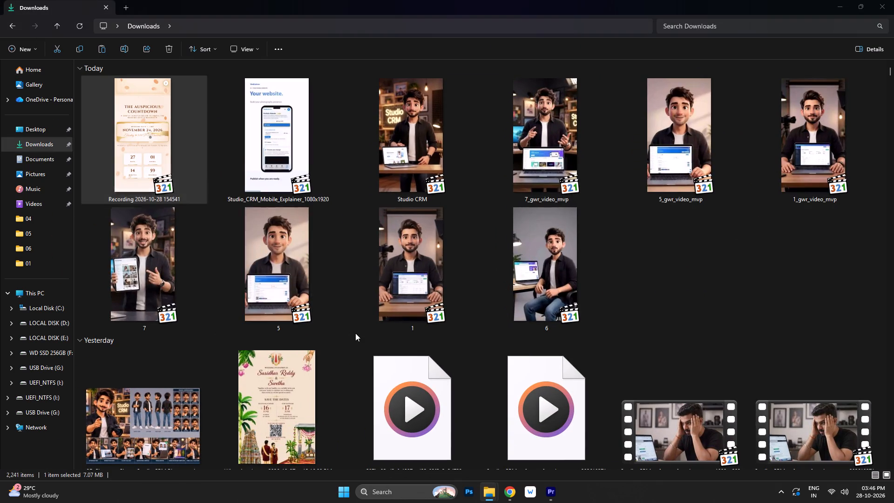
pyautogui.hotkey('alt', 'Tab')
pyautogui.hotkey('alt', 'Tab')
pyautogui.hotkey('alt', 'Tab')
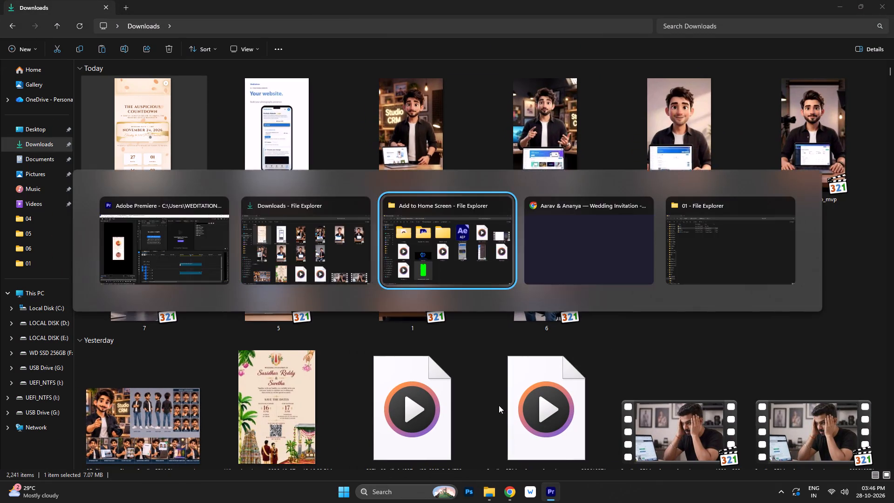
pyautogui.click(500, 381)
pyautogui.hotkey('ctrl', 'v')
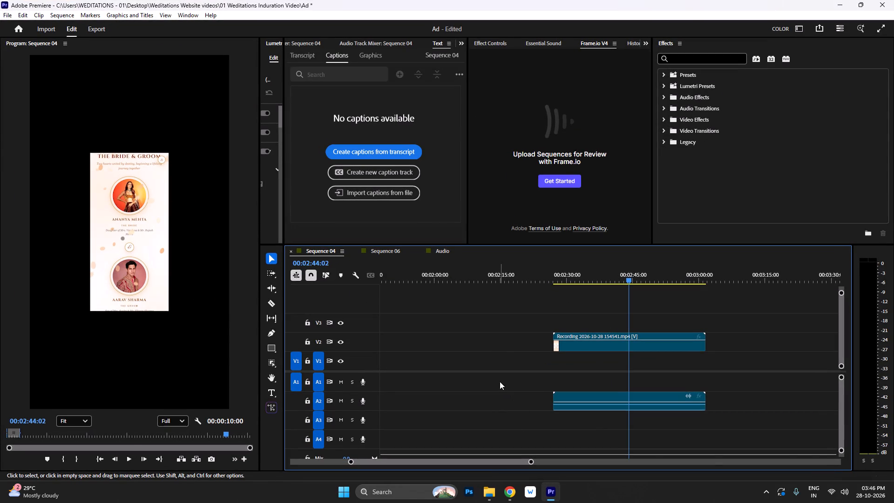
# Switch to File Explorer and paste the copied phone image into the Downloads folder.
pyautogui.hotkey('alt', 'Tab')
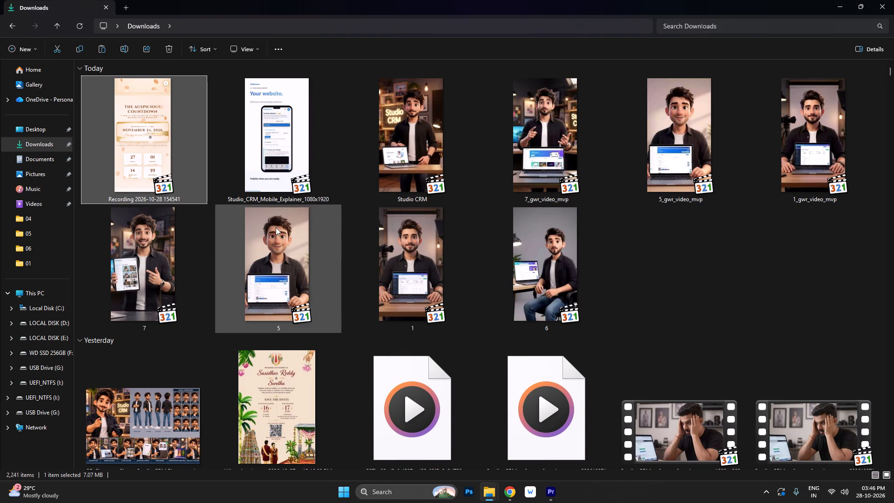
pyautogui.rightClick(664, 242)
pyautogui.click(673, 258)
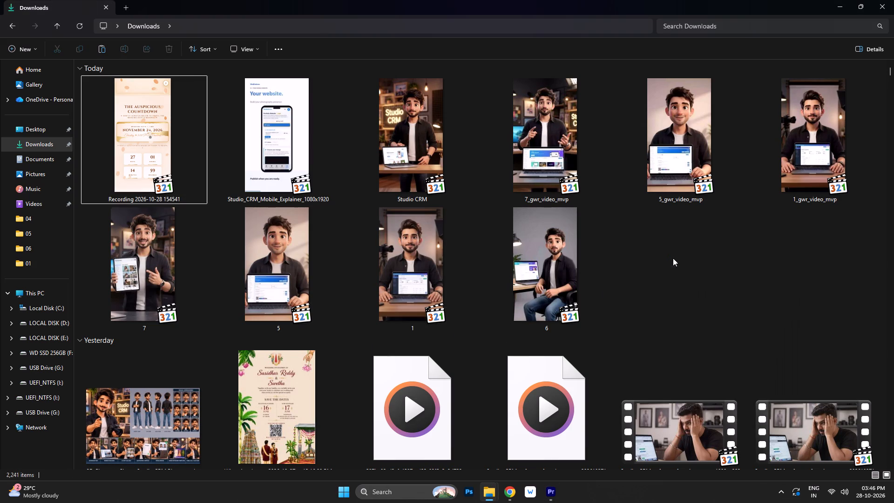
# Add the "smartphone iphone 14 pro max" image from Downloads to Premiere's Sequence 04 on track V1, beneath the recording.
pyautogui.moveTo(679, 378); pyautogui.dragTo(545, 501)
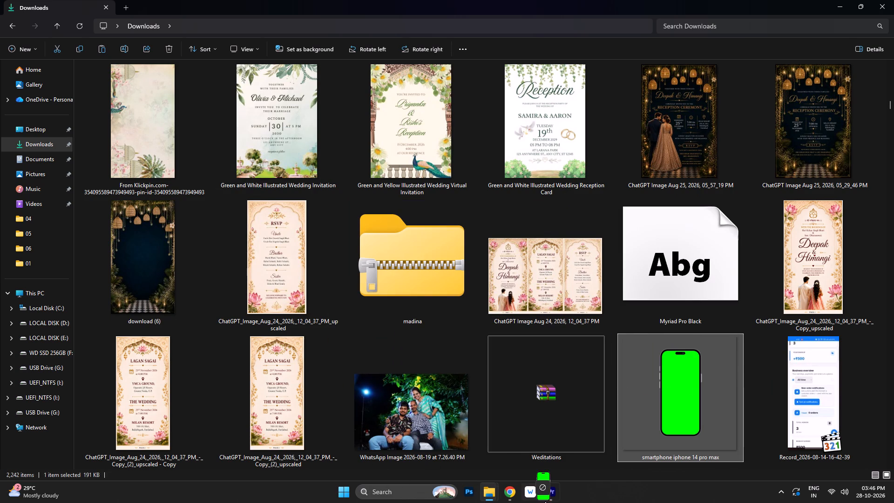
pyautogui.moveTo(545, 501); pyautogui.dragTo(601, 370)
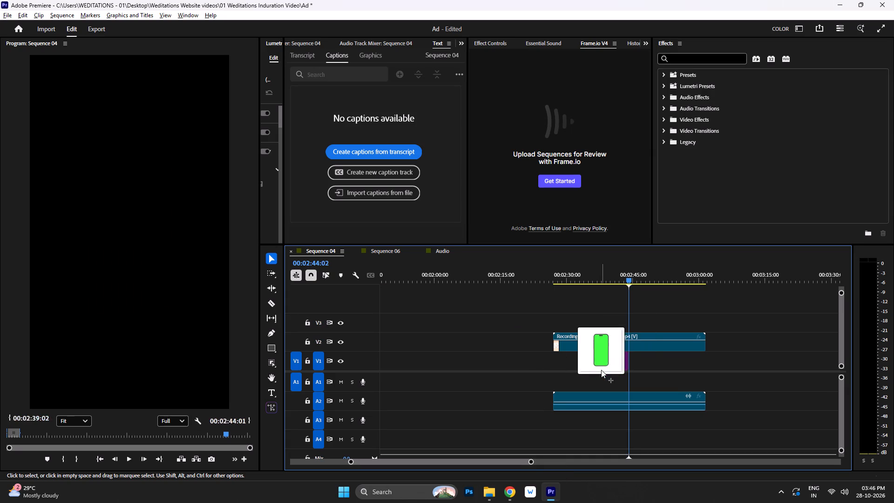
pyautogui.moveTo(601, 370); pyautogui.dragTo(590, 365)
# Move the recording and the phone image up one video track each, to V3 and V2, leaving V1 empty.
pyautogui.keyDown('alt'); pyautogui.scroll(11, 610, 364); pyautogui.keyUp('alt')
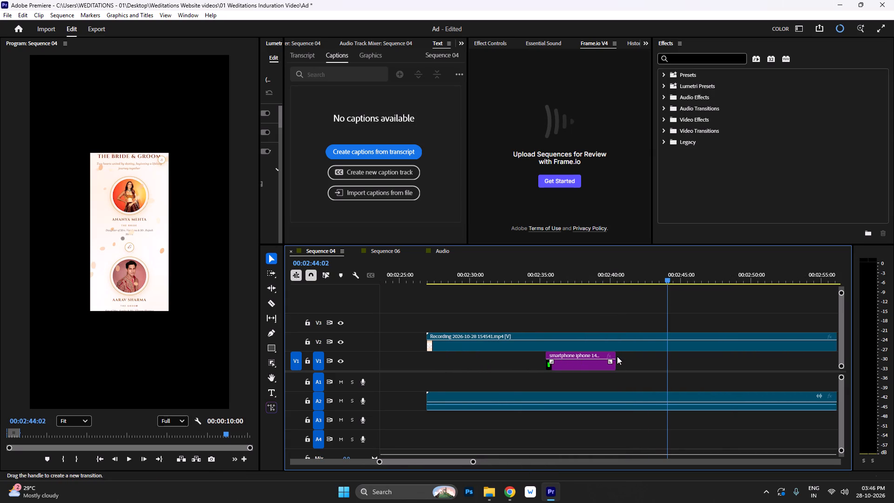
pyautogui.keyDown('alt'); pyautogui.scroll(-6, 615, 358); pyautogui.keyUp('alt')
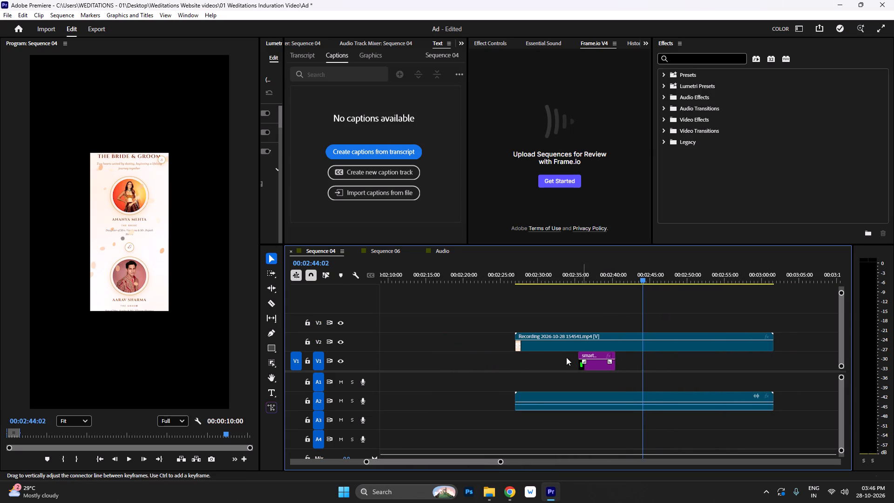
pyautogui.moveTo(558, 311); pyautogui.dragTo(610, 359)
pyautogui.moveTo(599, 363); pyautogui.dragTo(597, 347)
pyautogui.click(424, 370)
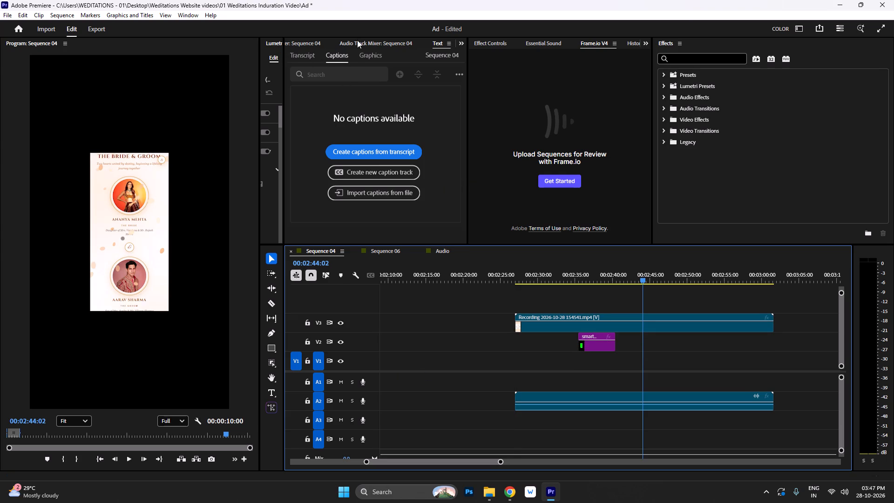
# Create a white (FFFFFF) color matte of 1080 × 1920 at 30.00 fps with square pixels in the Ad project.
pyautogui.click(311, 40)
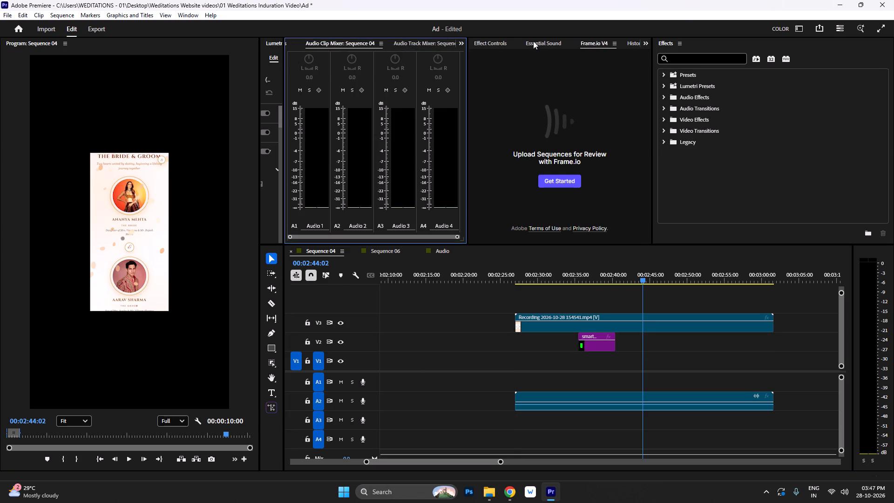
pyautogui.click(631, 42)
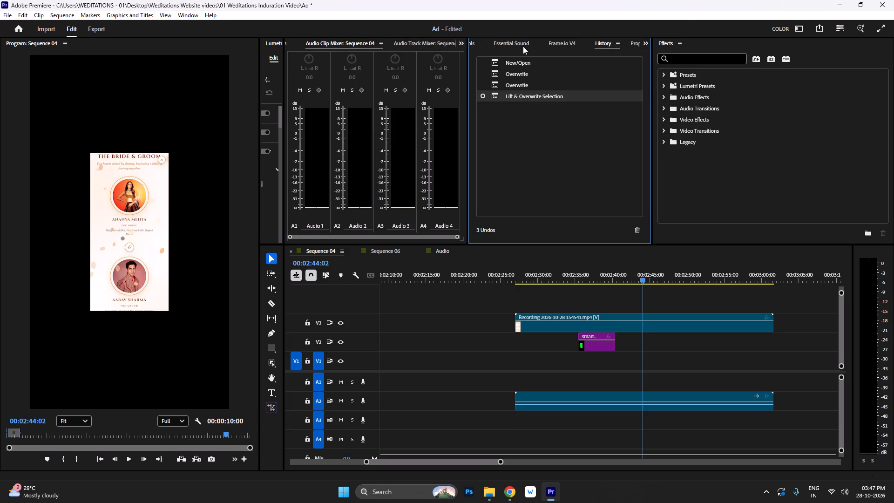
pyautogui.click(518, 46)
pyautogui.click(644, 41)
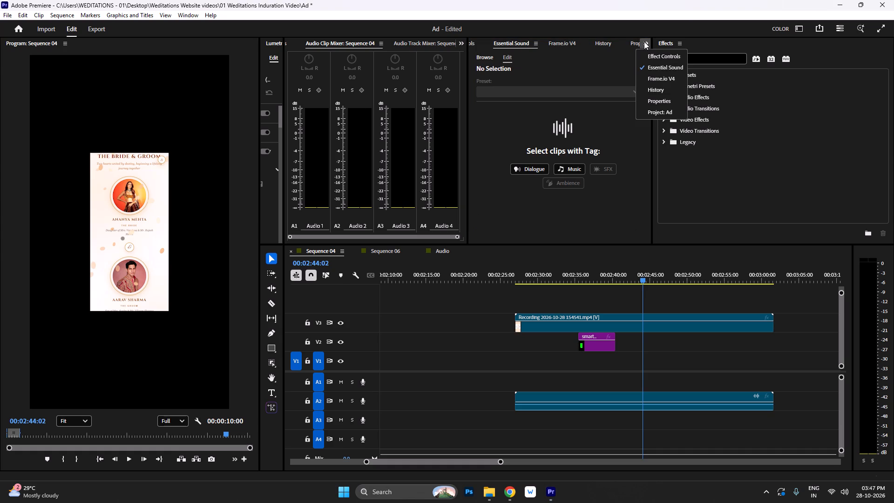
pyautogui.click(664, 111)
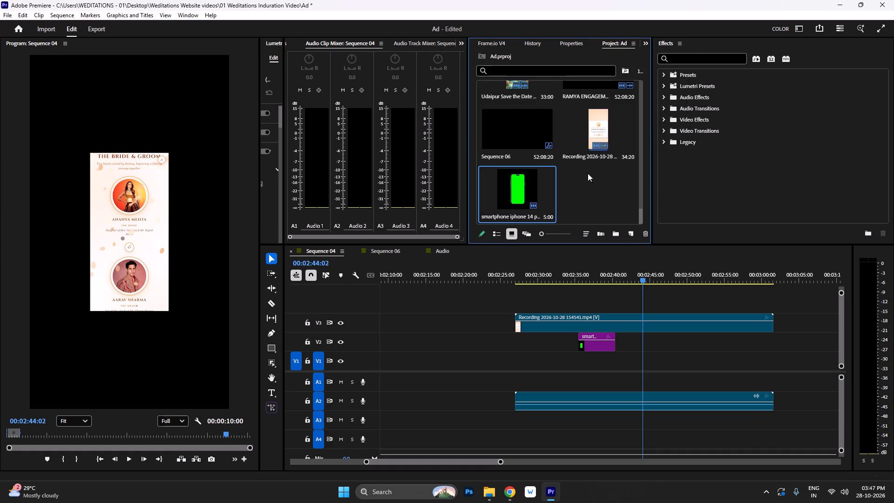
pyautogui.click(588, 173)
pyautogui.click(633, 233)
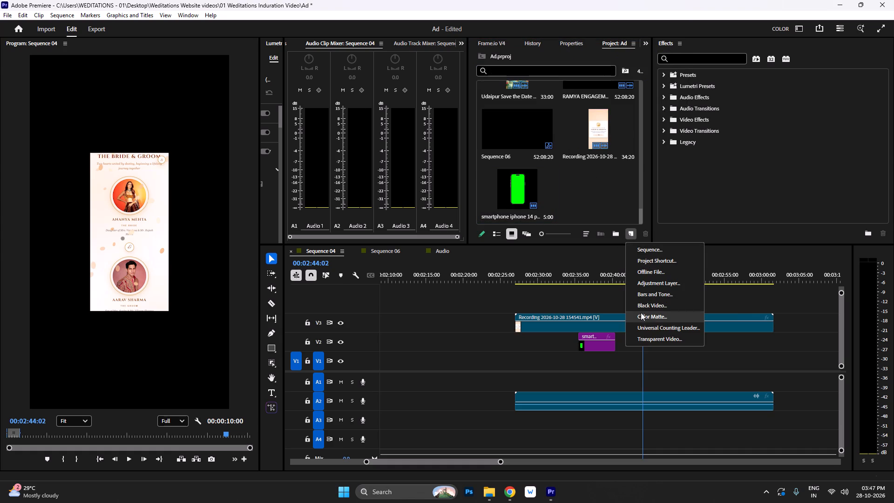
pyautogui.click(652, 319)
pyautogui.click(487, 286)
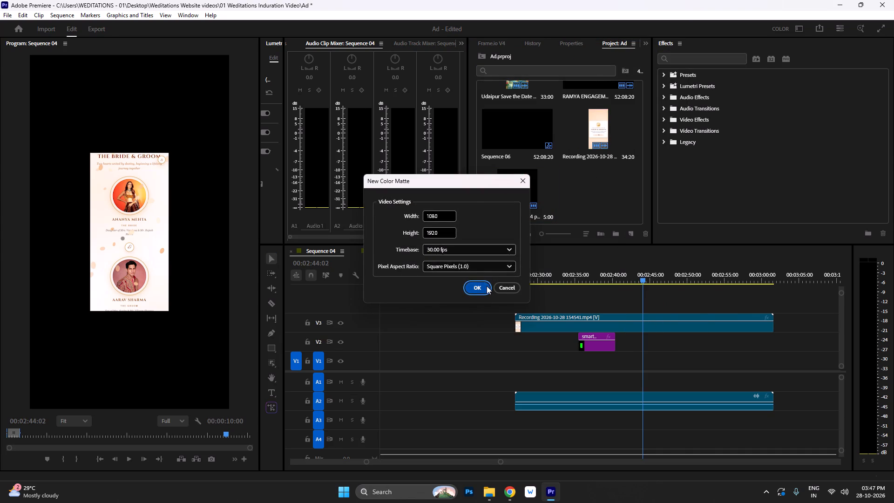
pyautogui.moveTo(362, 268); pyautogui.dragTo(299, 326)
pyautogui.click(512, 313)
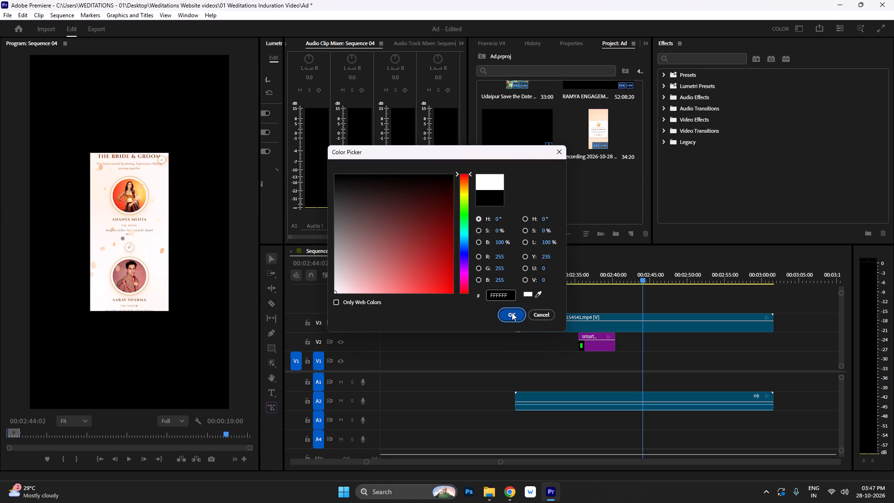
pyautogui.click(440, 260)
# Place the color matte on track V1 at the recording's start and extend it to just past the recording's end.
pyautogui.moveTo(600, 195); pyautogui.dragTo(589, 209)
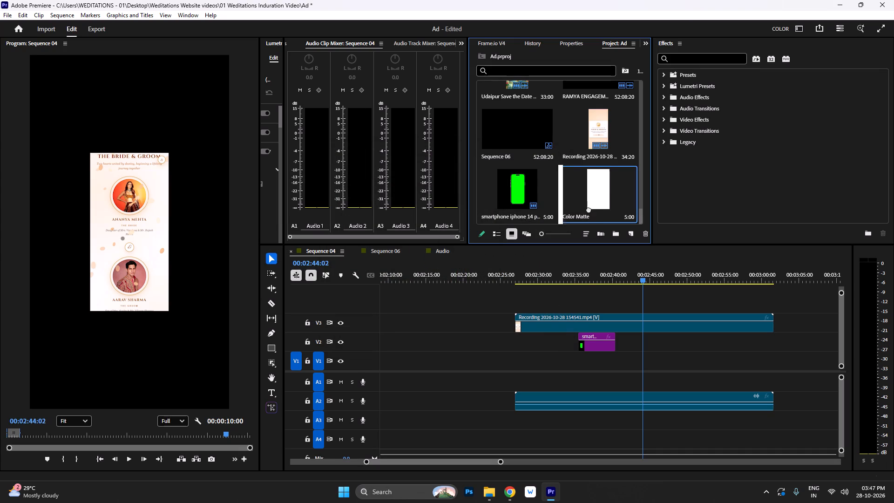
pyautogui.moveTo(589, 209); pyautogui.dragTo(513, 362)
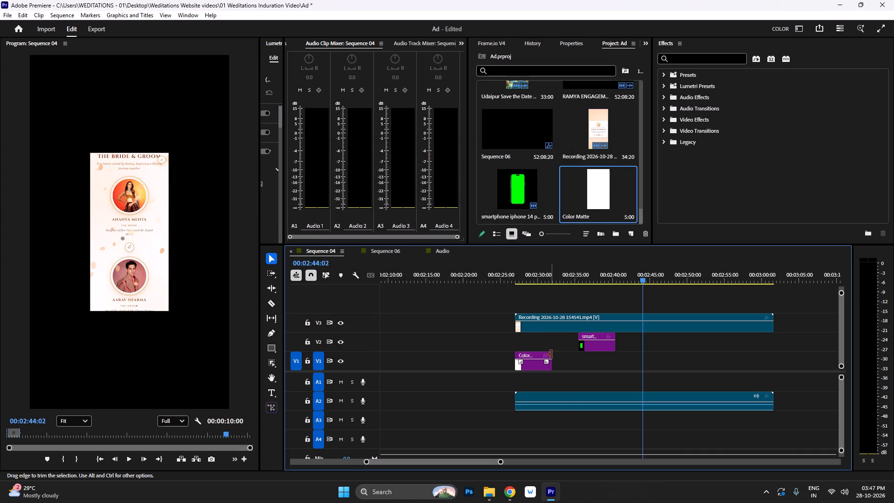
pyautogui.moveTo(551, 354); pyautogui.dragTo(777, 357)
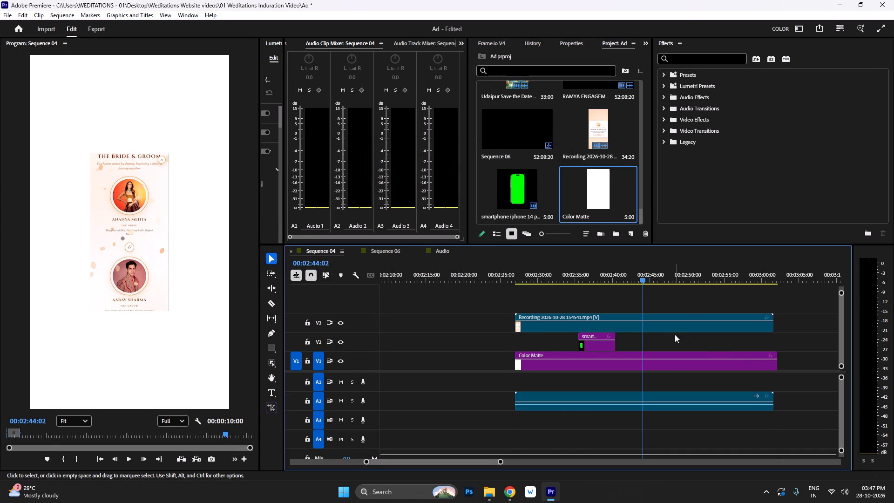
# Extend both ends of the phone image clip on V2 so it spans the full length of the recording.
pyautogui.click(594, 347)
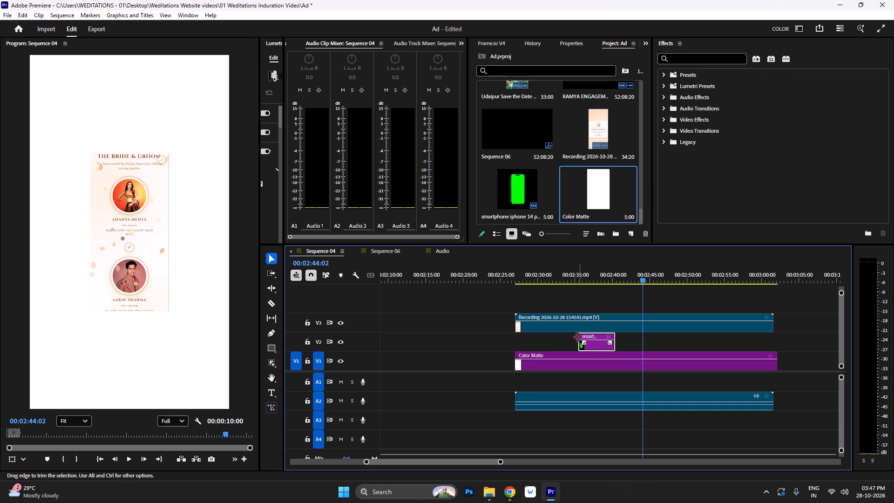
pyautogui.moveTo(580, 334); pyautogui.dragTo(514, 340)
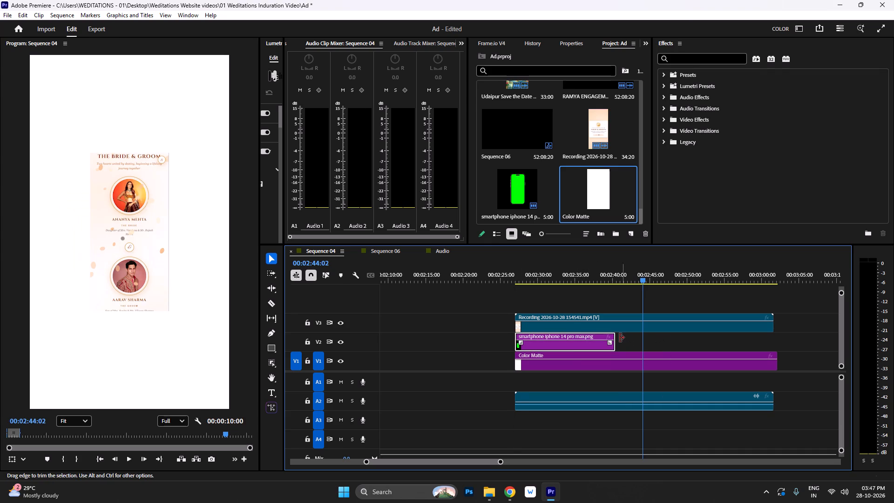
pyautogui.moveTo(614, 336); pyautogui.dragTo(774, 338)
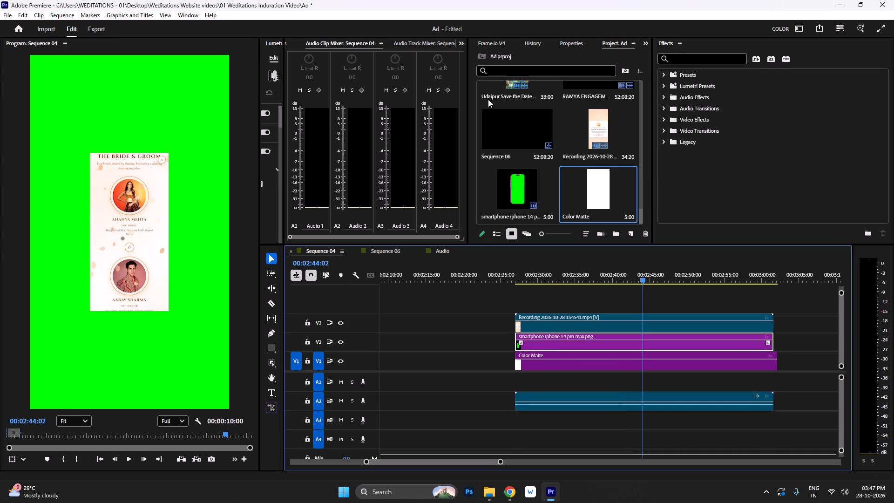
# Set the phone image clip's scale to 40 % so the whole phone fits in the frame, and deselect it.
pyautogui.click(568, 44)
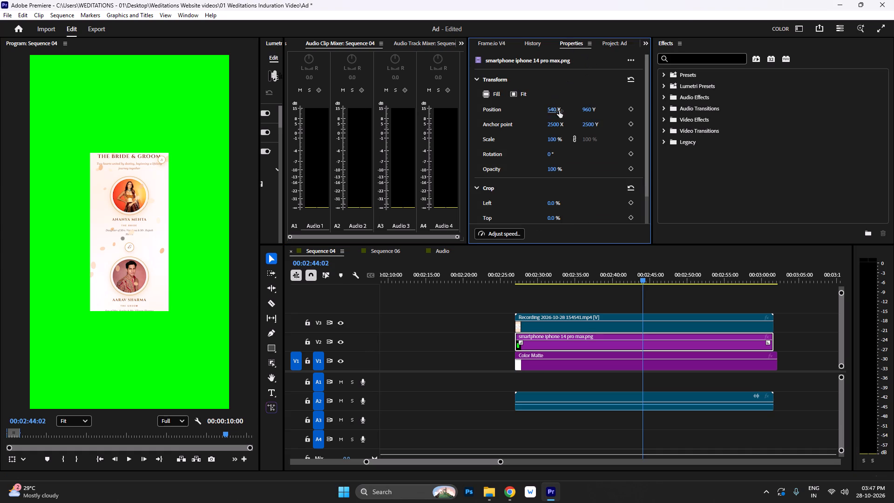
pyautogui.moveTo(558, 139); pyautogui.dragTo(537, 146)
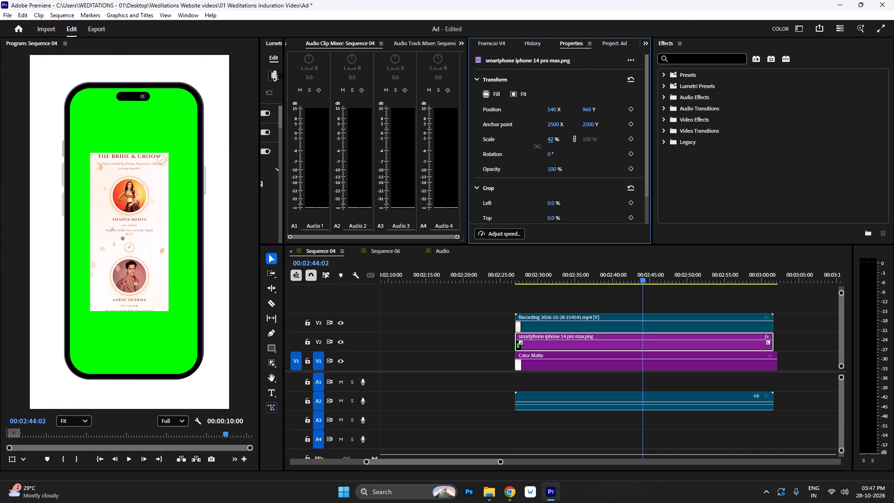
pyautogui.moveTo(537, 146); pyautogui.dragTo(536, 146)
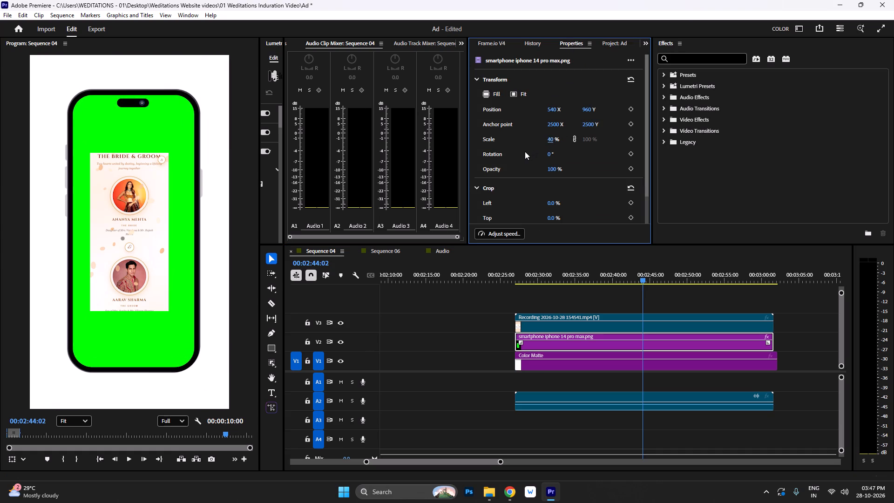
pyautogui.click(460, 348)
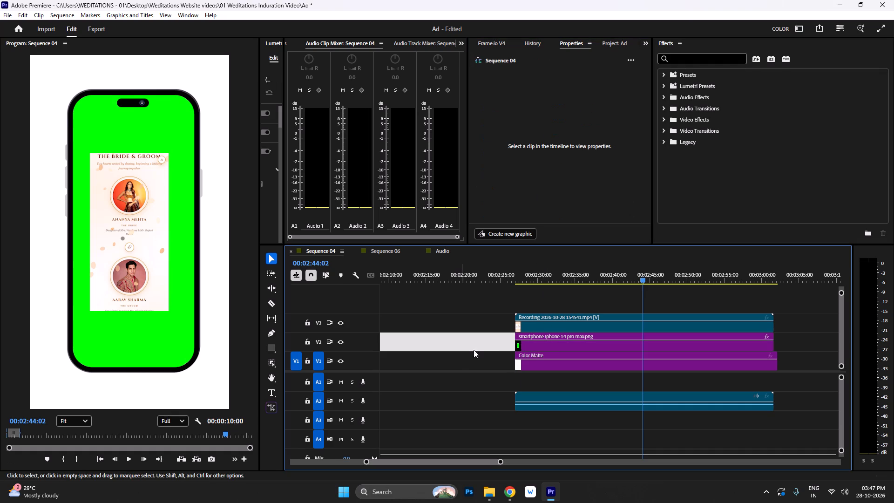
# Find the Ultra Key effect and apply it to the phone image clip on V2.
pyautogui.click(552, 347)
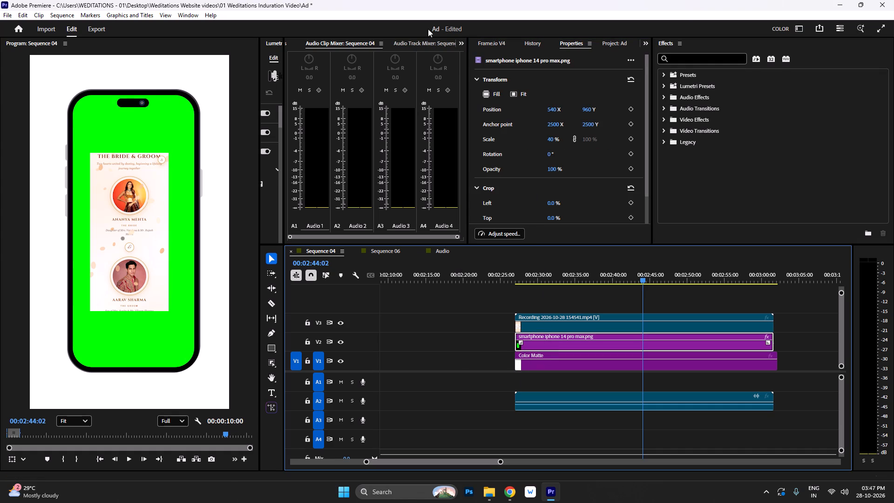
pyautogui.click(677, 56)
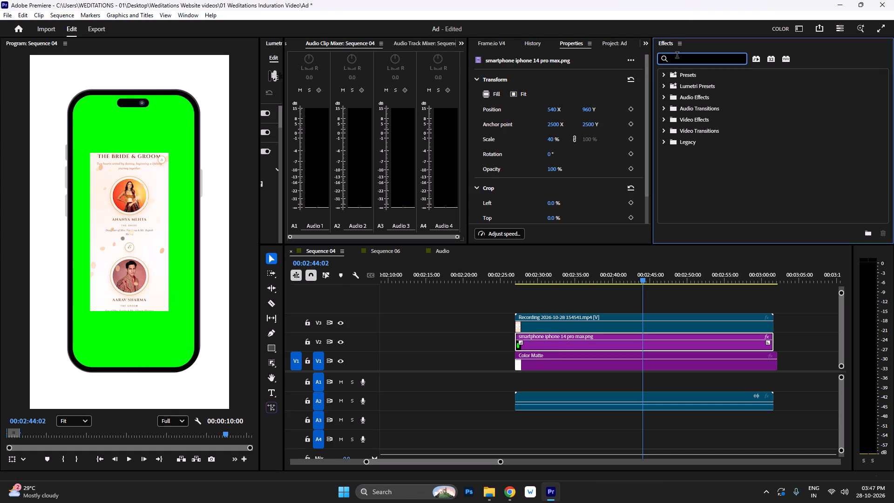
pyautogui.write('ul')
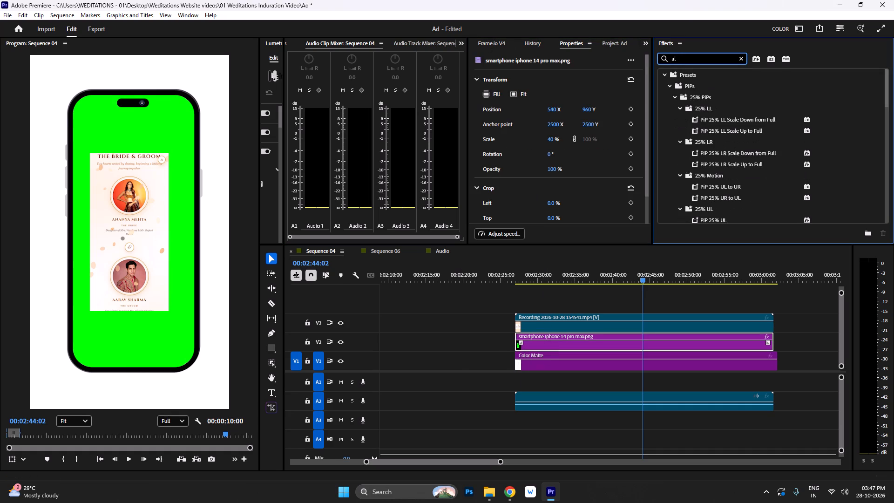
pyautogui.press('t')
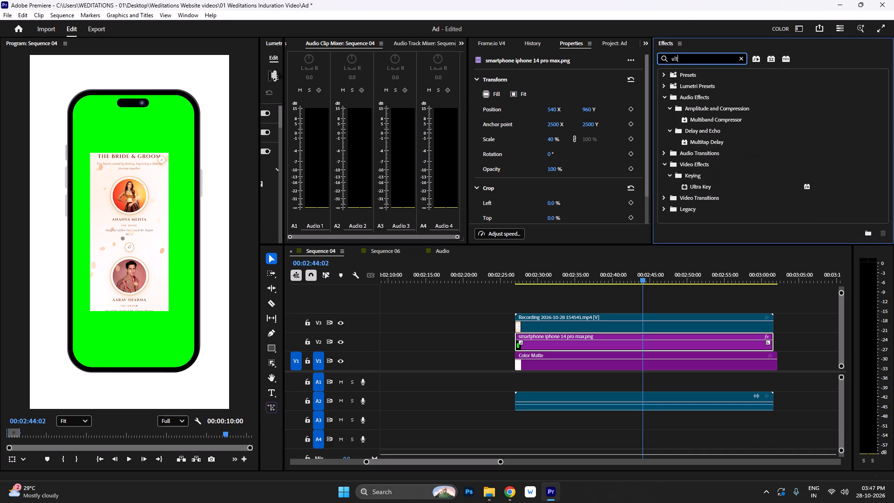
pyautogui.moveTo(705, 184); pyautogui.dragTo(579, 350)
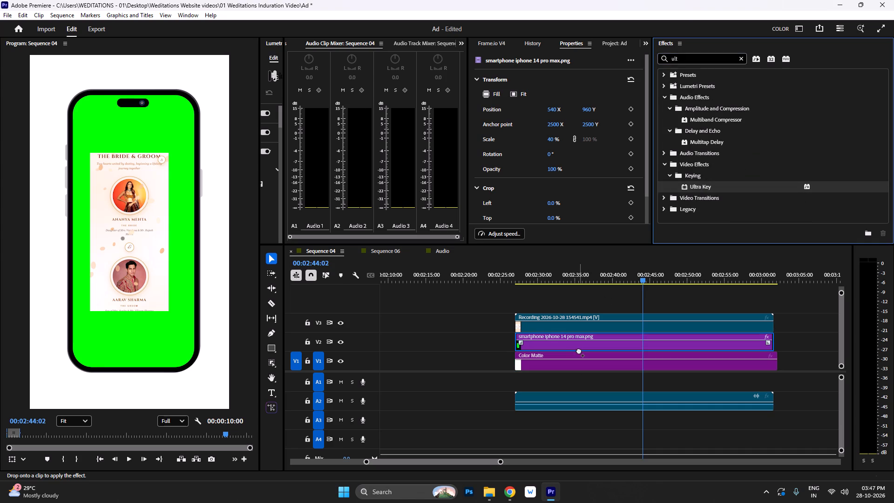
pyautogui.moveTo(579, 350); pyautogui.dragTo(582, 346)
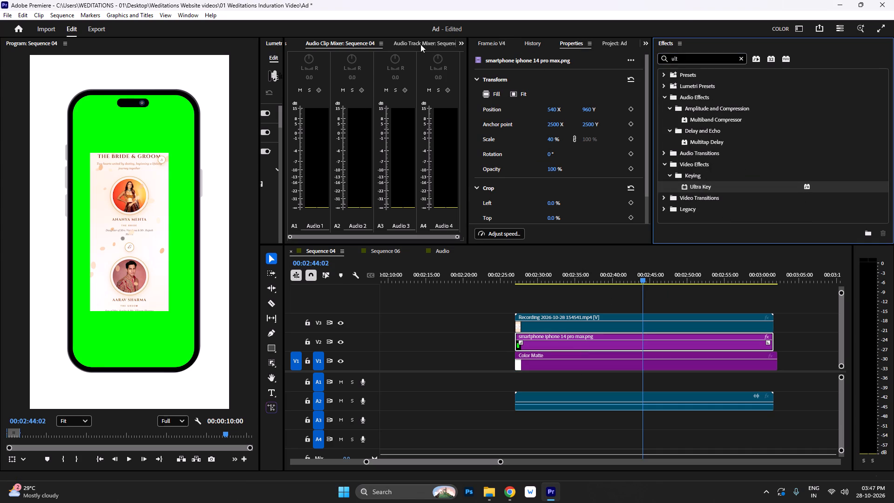
# Key out the phone's green screen by sampling its green as the Ultra Key's key color in the clip's effect settings.
pyautogui.click(462, 42)
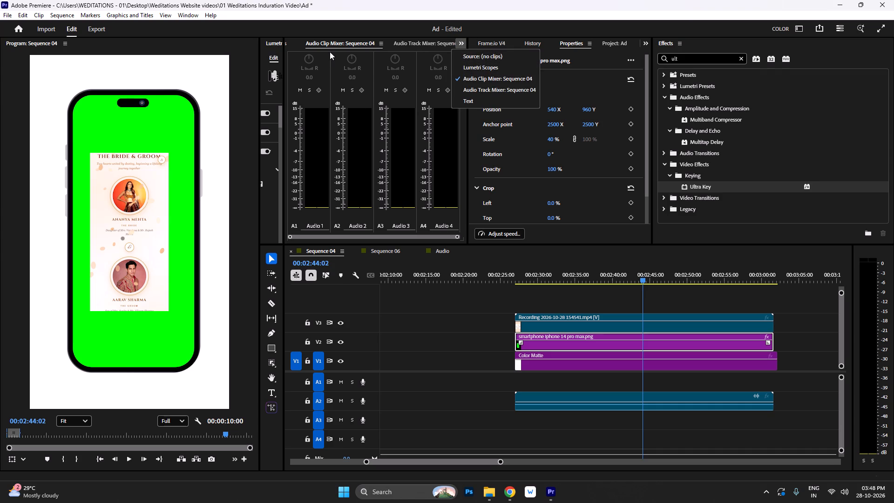
pyautogui.moveTo(284, 58); pyautogui.dragTo(356, 58)
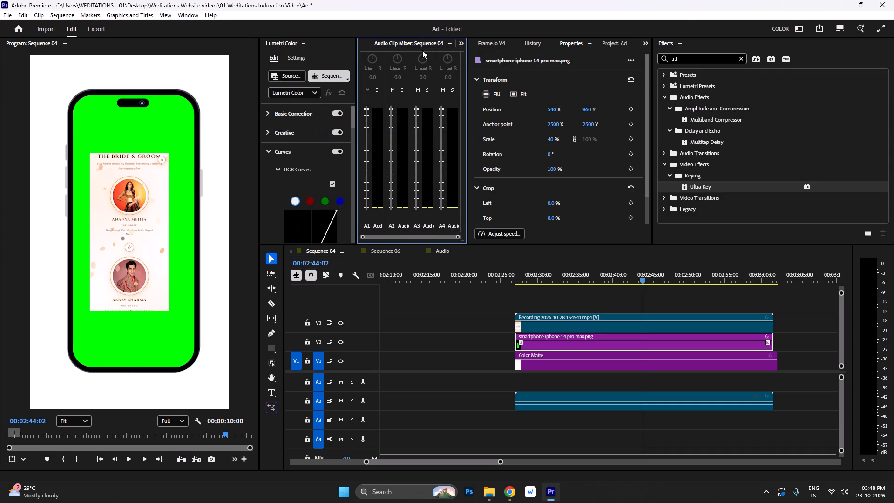
pyautogui.click(463, 43)
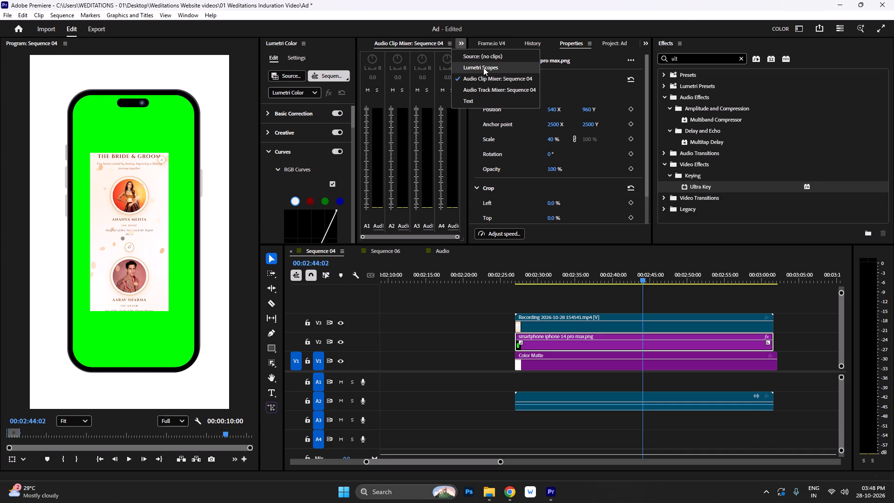
pyautogui.click(495, 41)
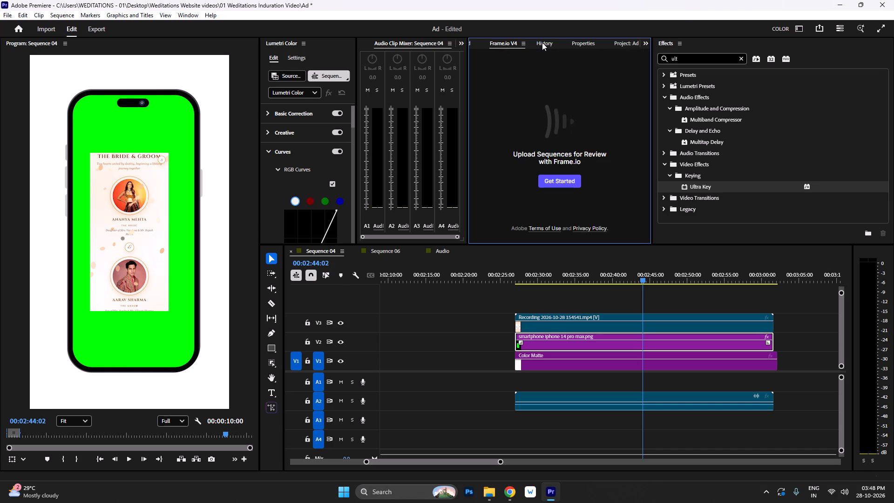
pyautogui.click(641, 40)
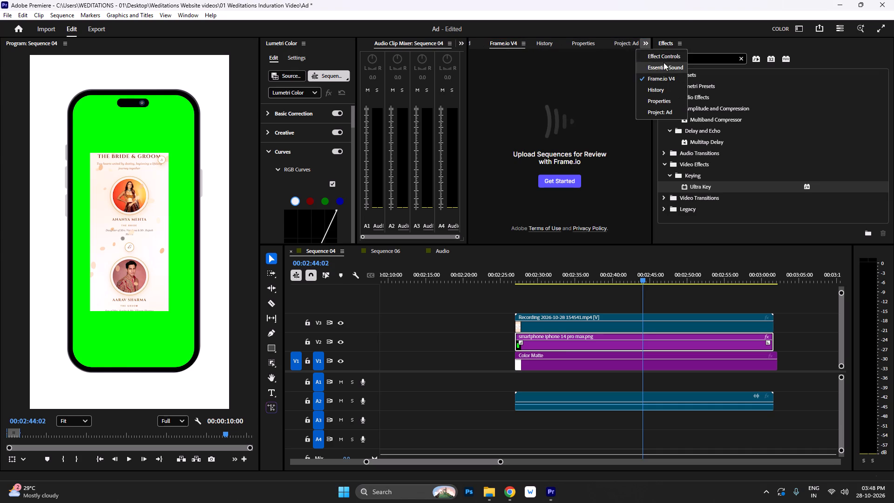
pyautogui.click(662, 56)
pyautogui.scroll(-3, 571, 183)
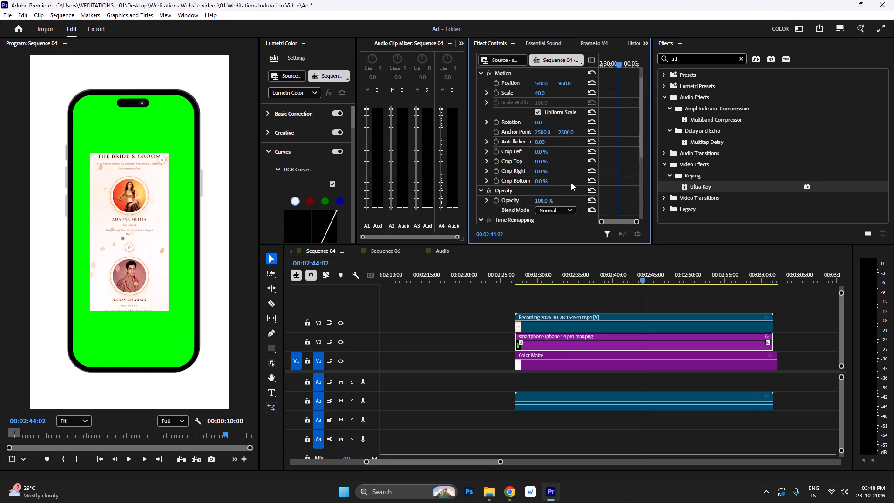
pyautogui.scroll(-16, 571, 183)
pyautogui.click(551, 151)
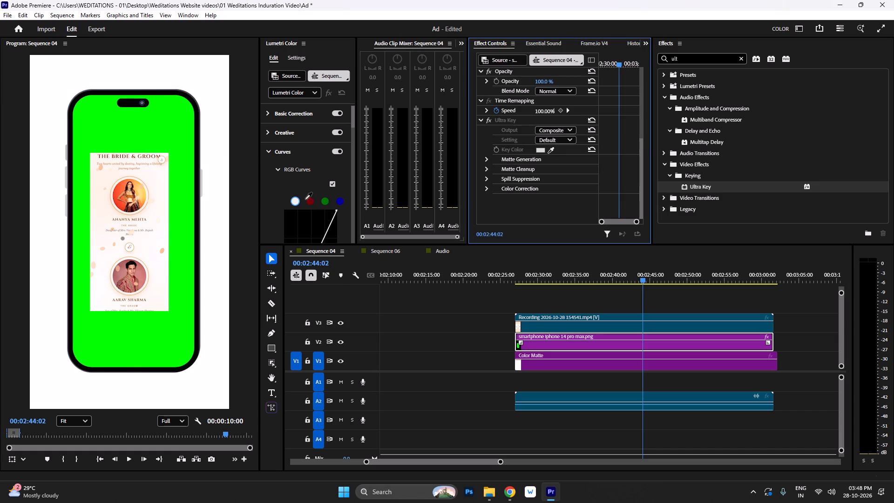
pyautogui.click(187, 239)
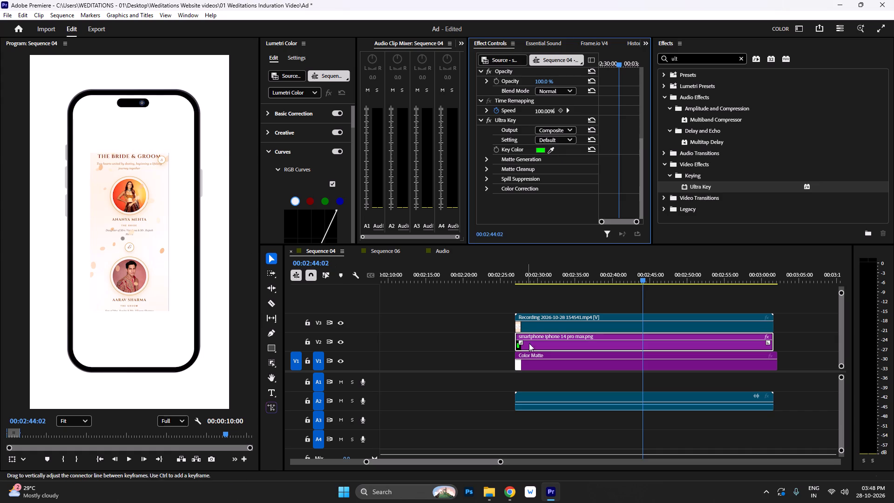
# Swap the two upper clips so the phone image is on V3 and the website recording is on V2 beneath it.
pyautogui.click(543, 345)
pyautogui.click(546, 358)
pyautogui.click(548, 322)
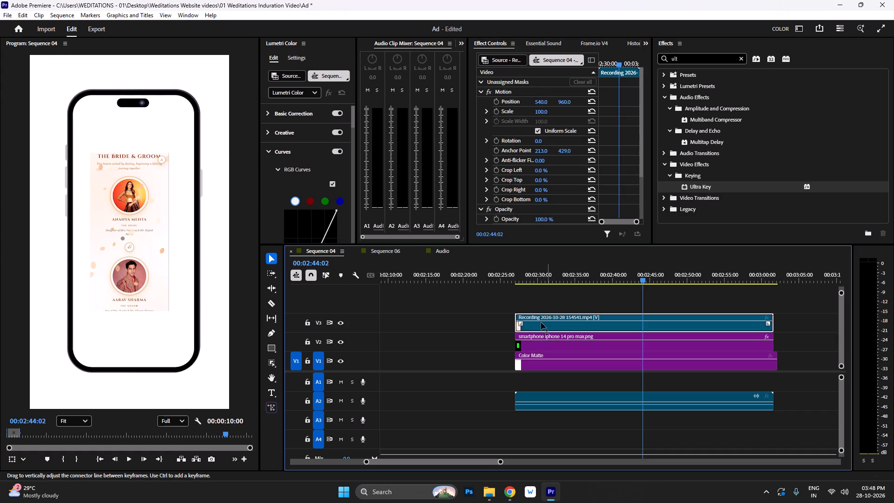
pyautogui.click(342, 326)
pyautogui.click(342, 326)
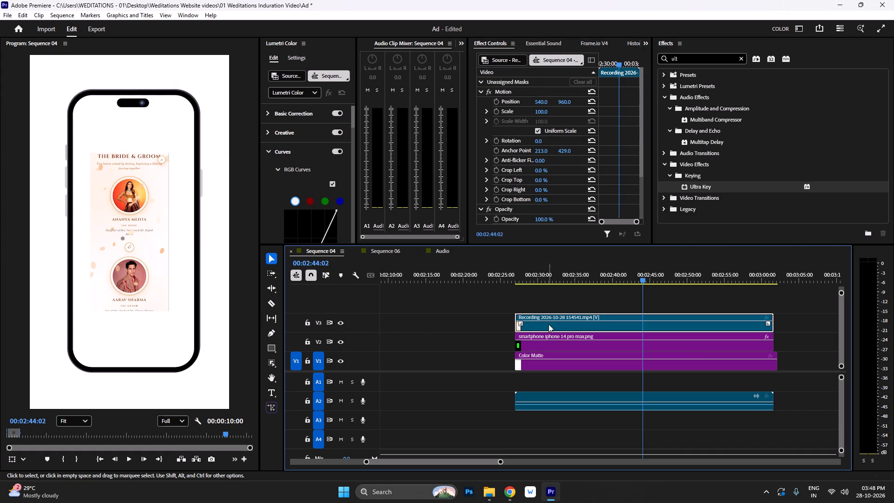
pyautogui.click(549, 324)
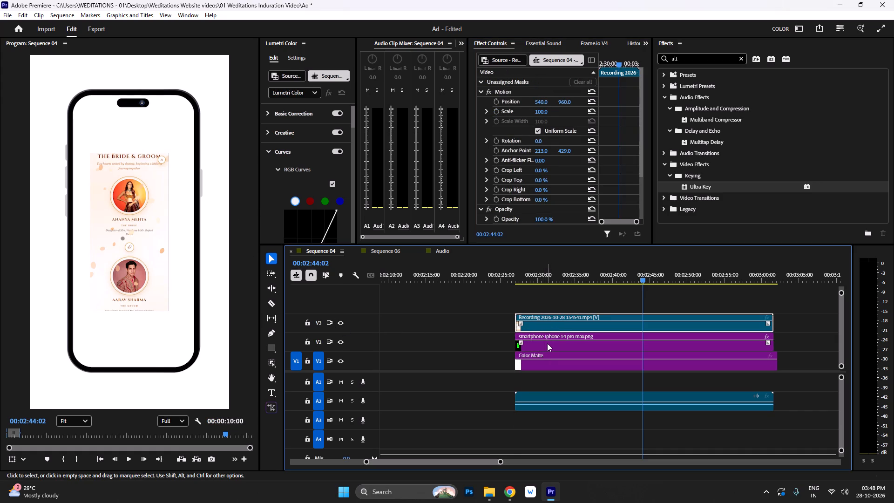
pyautogui.moveTo(548, 343); pyautogui.dragTo(545, 304)
pyautogui.moveTo(544, 326); pyautogui.dragTo(546, 336)
pyautogui.moveTo(543, 308); pyautogui.dragTo(542, 316)
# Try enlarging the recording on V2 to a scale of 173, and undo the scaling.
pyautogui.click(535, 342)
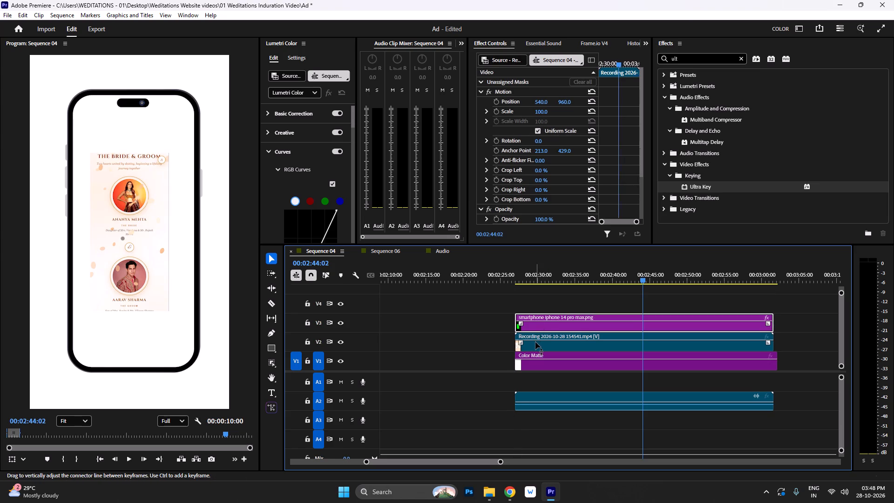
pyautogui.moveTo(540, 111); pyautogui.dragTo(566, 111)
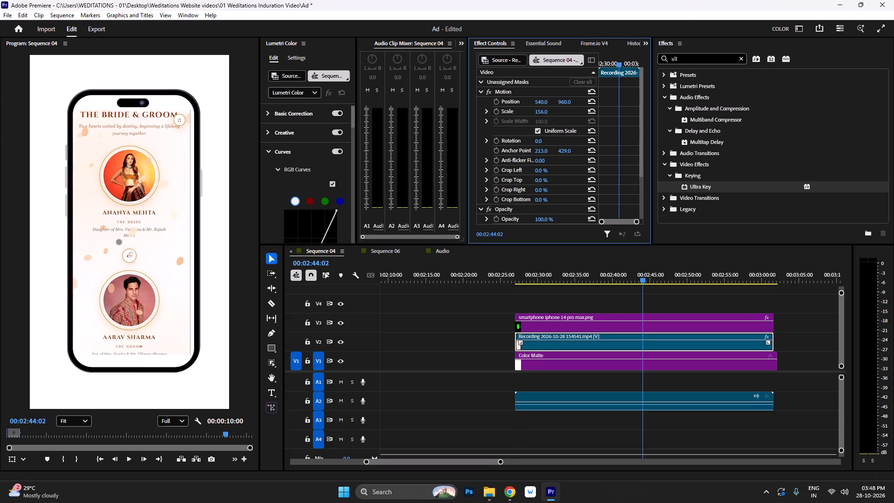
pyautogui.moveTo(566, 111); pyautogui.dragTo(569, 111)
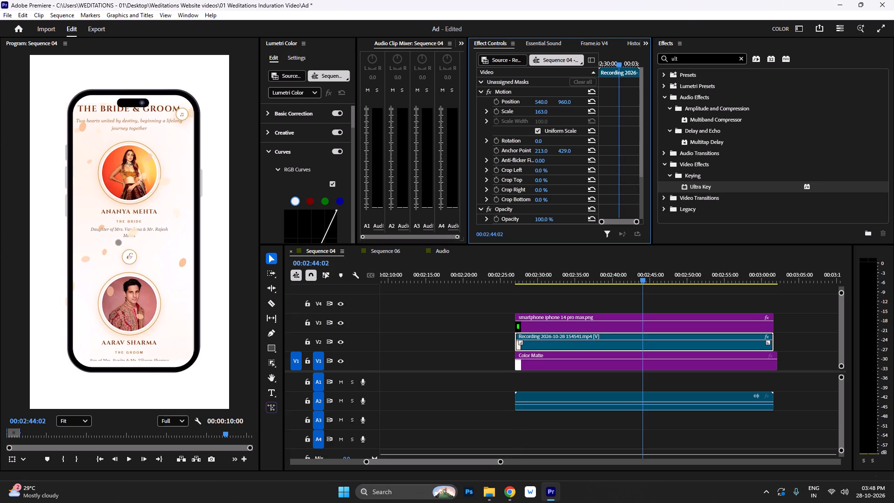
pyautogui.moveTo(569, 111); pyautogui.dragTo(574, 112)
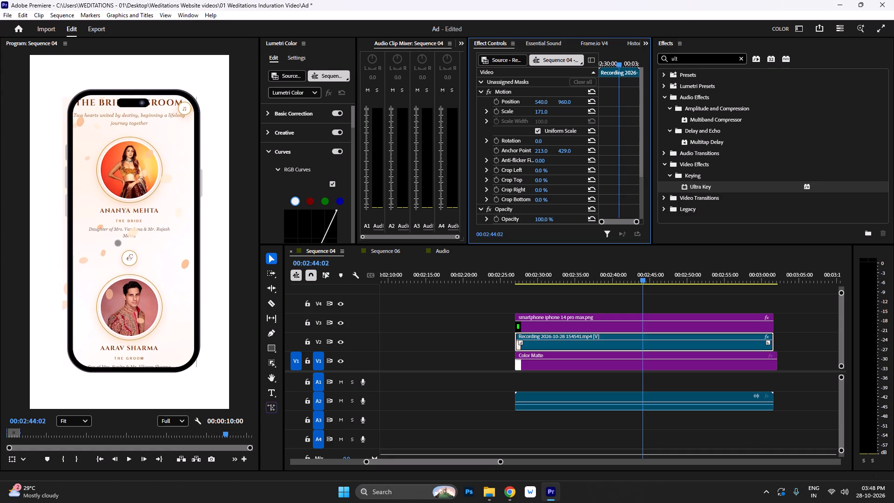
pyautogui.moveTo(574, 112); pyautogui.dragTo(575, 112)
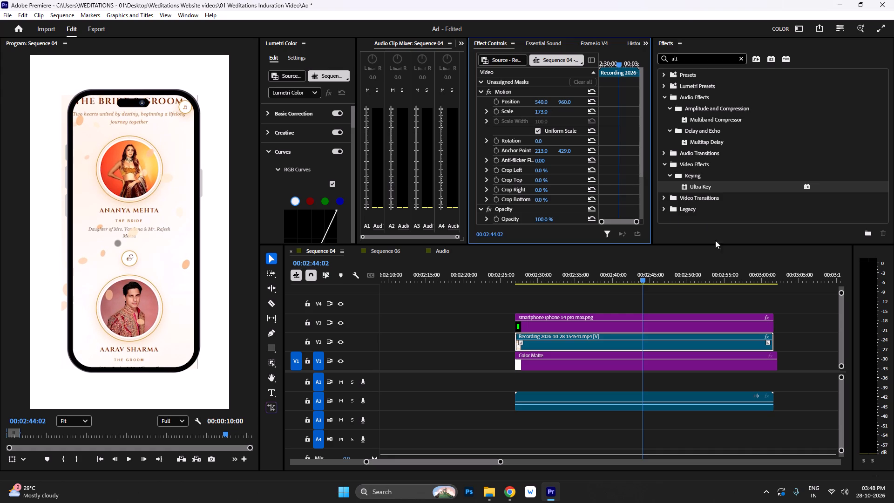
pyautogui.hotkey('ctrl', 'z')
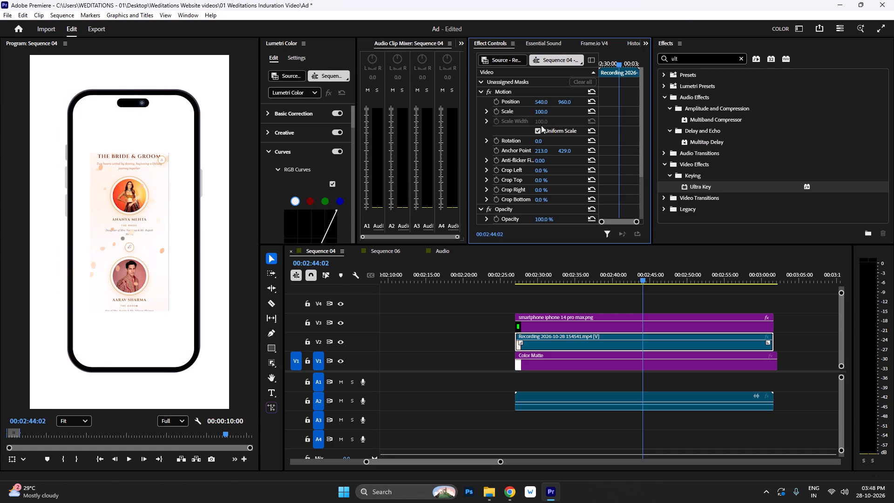
# Hide the white matte track V1, and fit the recording to the phone screen with scale 157 and horizontal position 568.
pyautogui.click(341, 361)
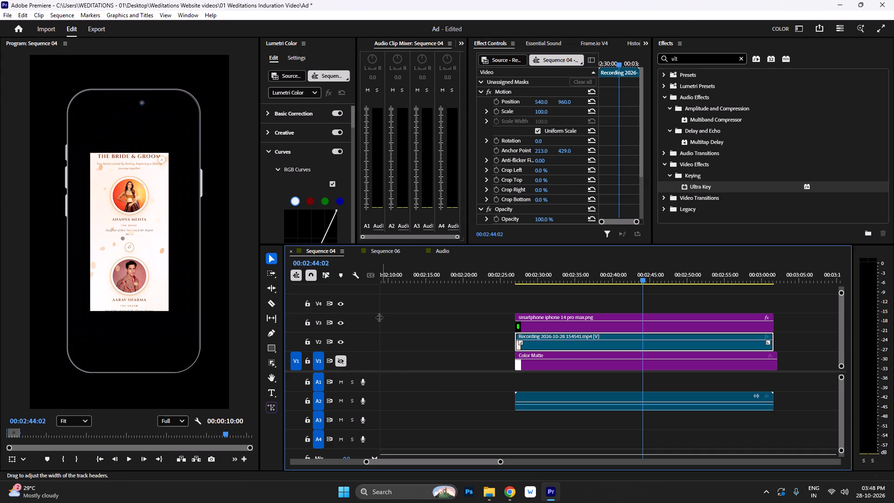
pyautogui.moveTo(543, 111); pyautogui.dragTo(554, 111)
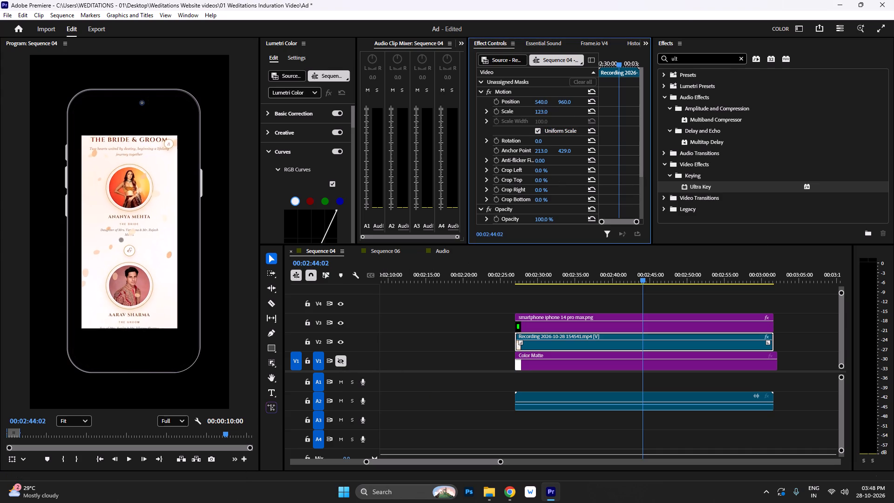
pyautogui.moveTo(554, 111); pyautogui.dragTo(562, 113)
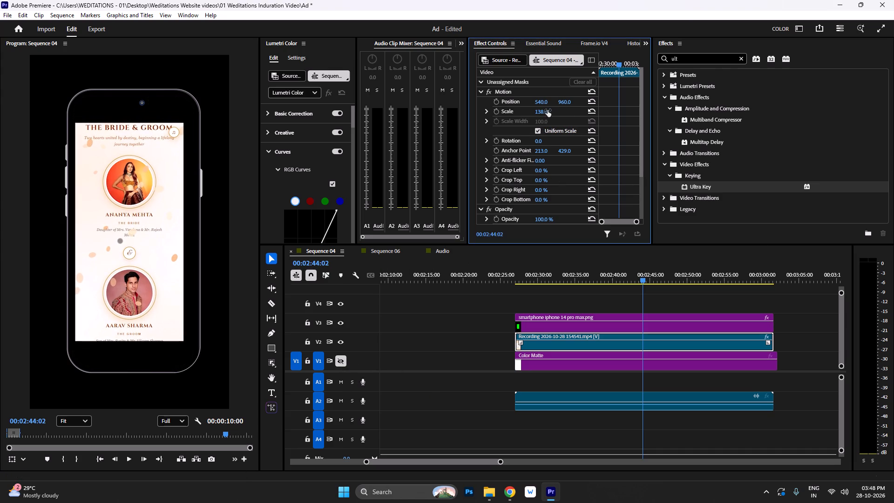
pyautogui.moveTo(540, 102); pyautogui.dragTo(556, 102)
pyautogui.moveTo(542, 112); pyautogui.dragTo(553, 112)
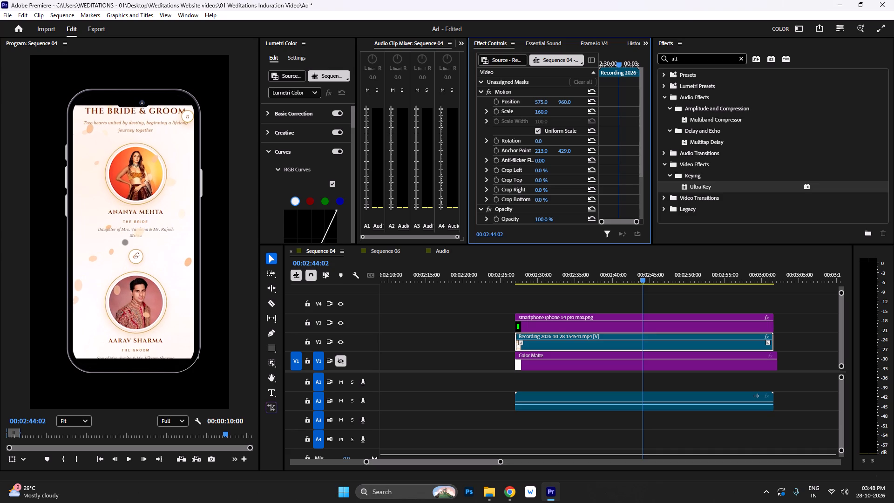
pyautogui.moveTo(553, 112); pyautogui.dragTo(551, 113)
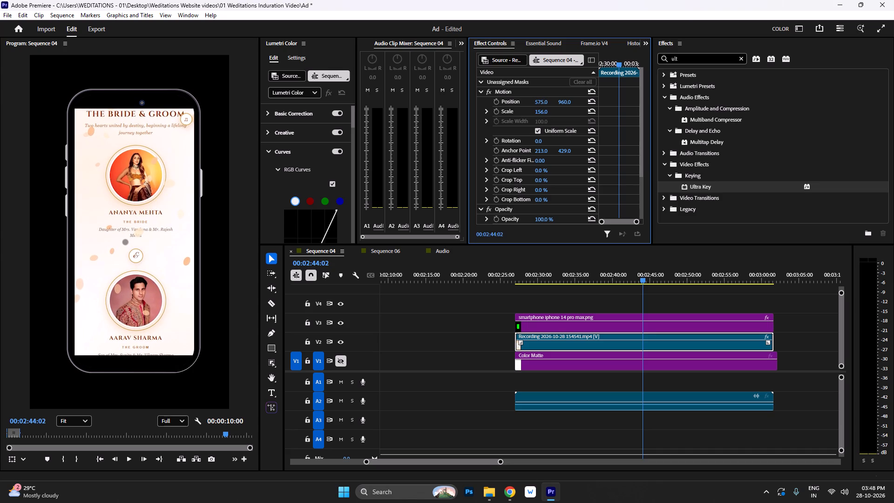
pyautogui.moveTo(551, 113); pyautogui.dragTo(552, 113)
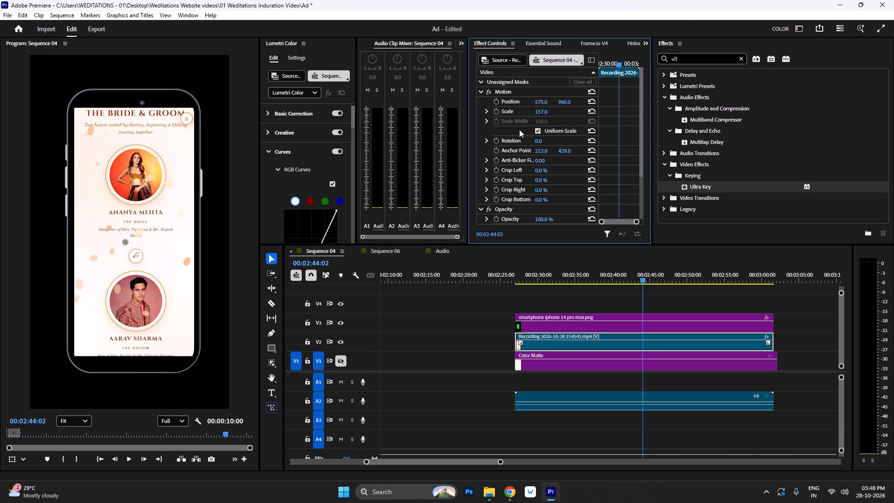
pyautogui.click(541, 101)
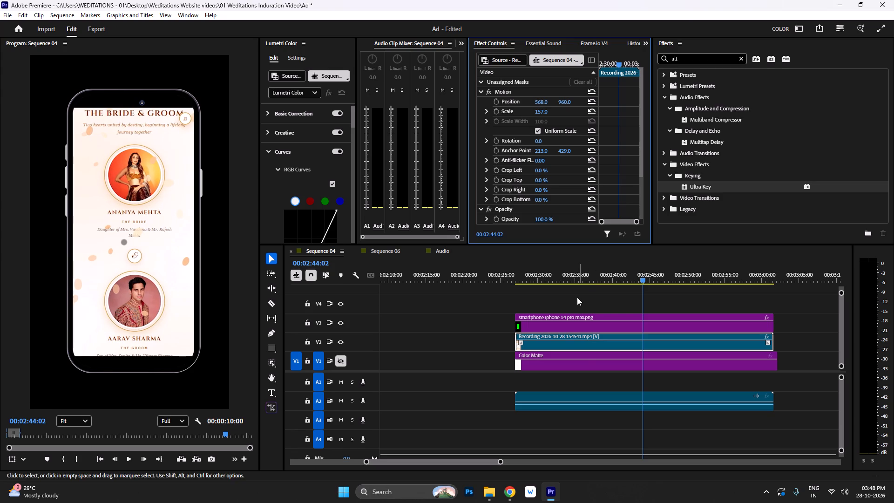
# Show the white matte track V1 again and scrub through the recording to check its fit inside the phone frame.
pyautogui.moveTo(592, 273); pyautogui.dragTo(569, 276)
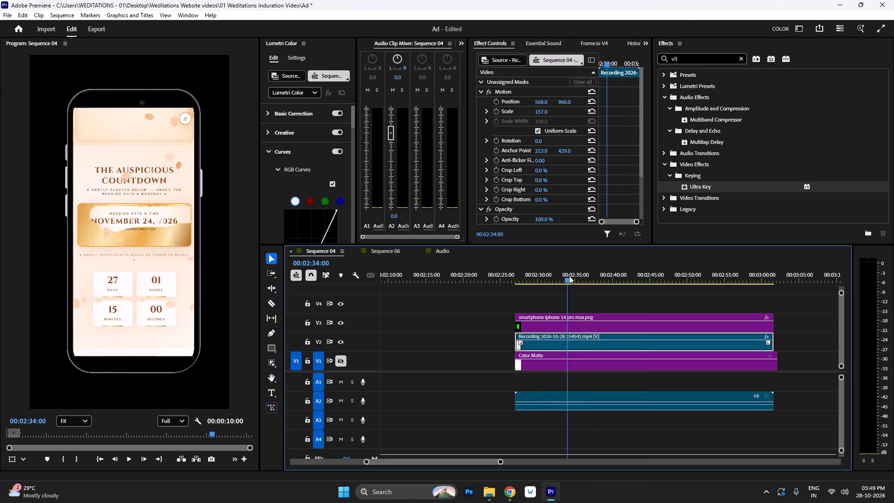
pyautogui.moveTo(569, 276); pyautogui.dragTo(661, 272)
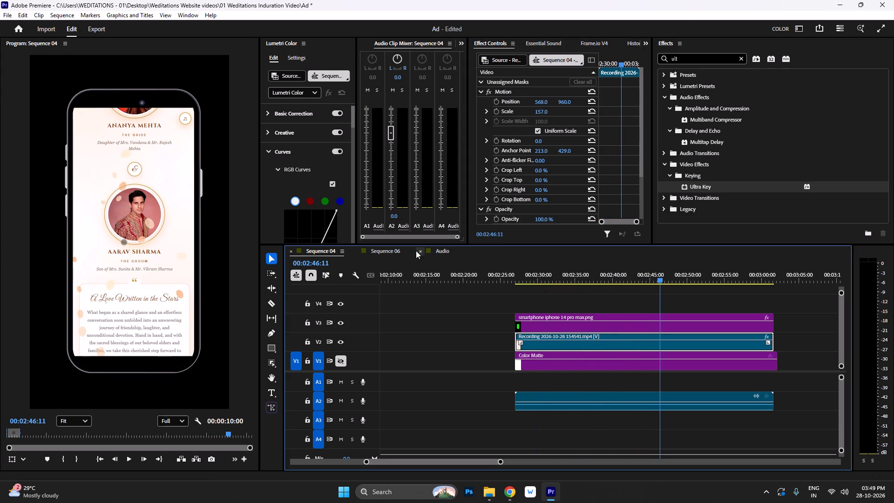
pyautogui.click(343, 362)
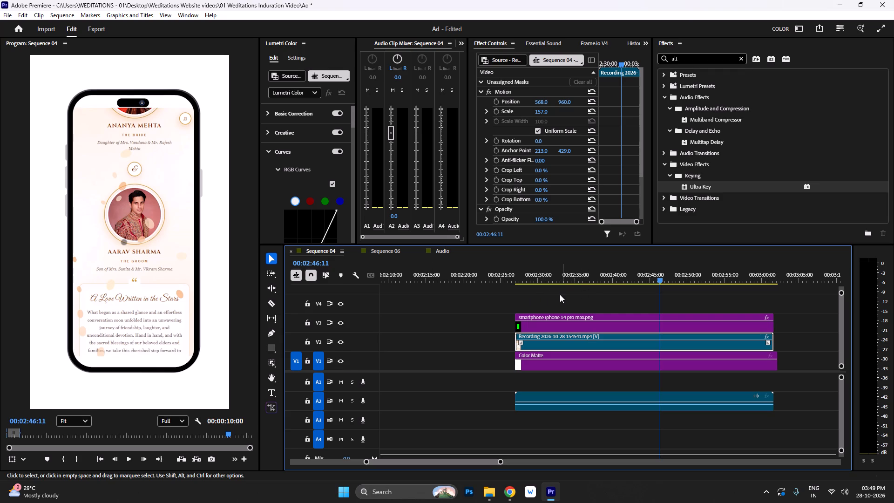
pyautogui.moveTo(569, 276); pyautogui.dragTo(542, 278)
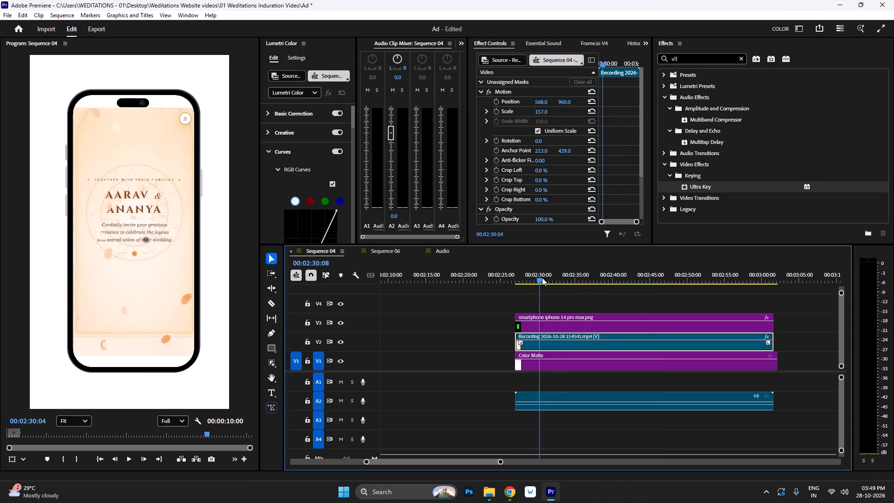
pyautogui.moveTo(542, 278); pyautogui.dragTo(597, 272)
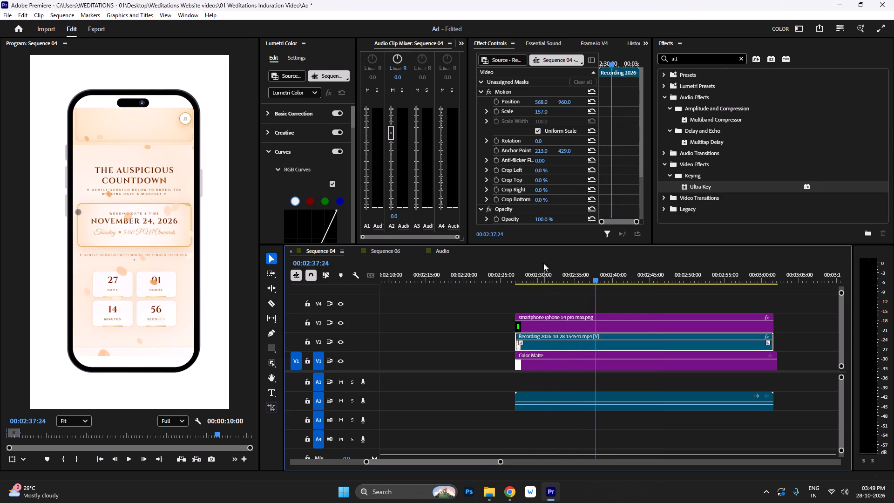
# Scrub and play the phone mockup scene from its start to check how the website recording sits inside the frame.
pyautogui.moveTo(545, 273); pyautogui.dragTo(565, 276)
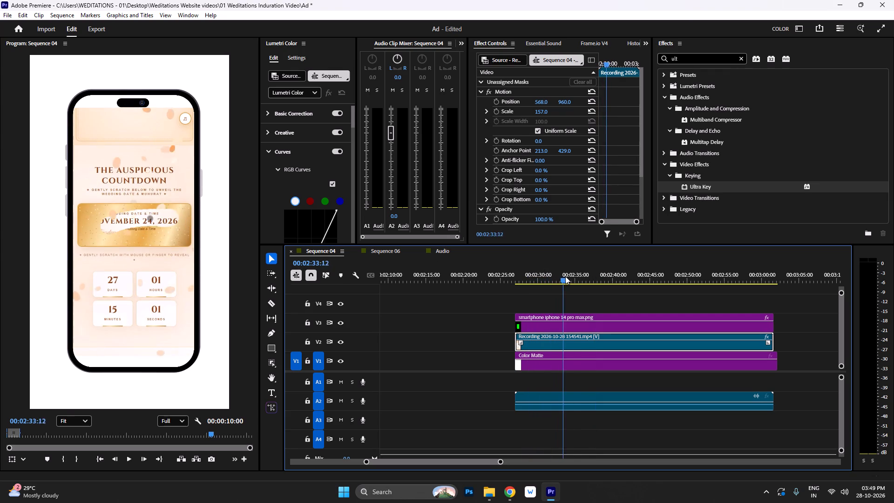
pyautogui.moveTo(565, 276); pyautogui.dragTo(579, 276)
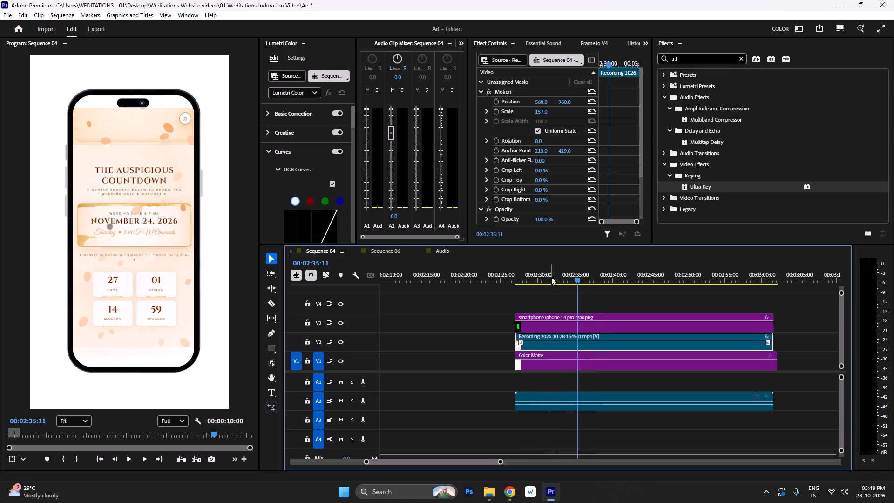
pyautogui.moveTo(551, 276); pyautogui.dragTo(636, 276)
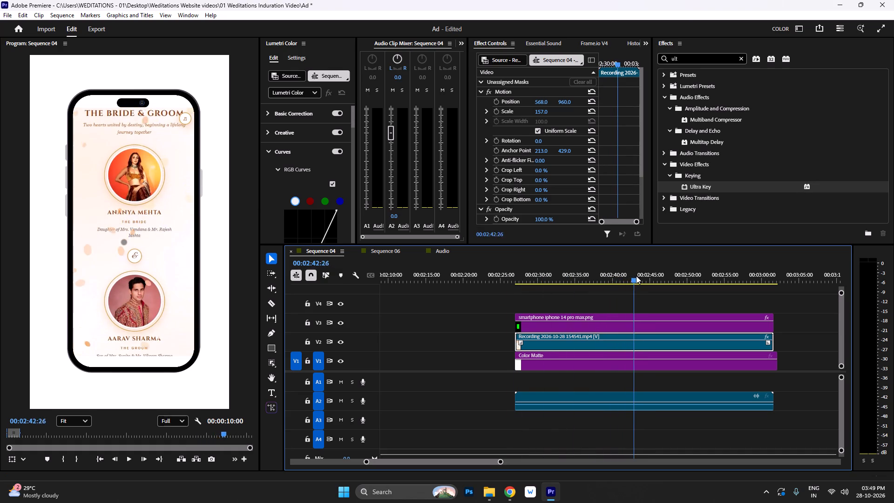
pyautogui.moveTo(636, 276); pyautogui.dragTo(521, 306)
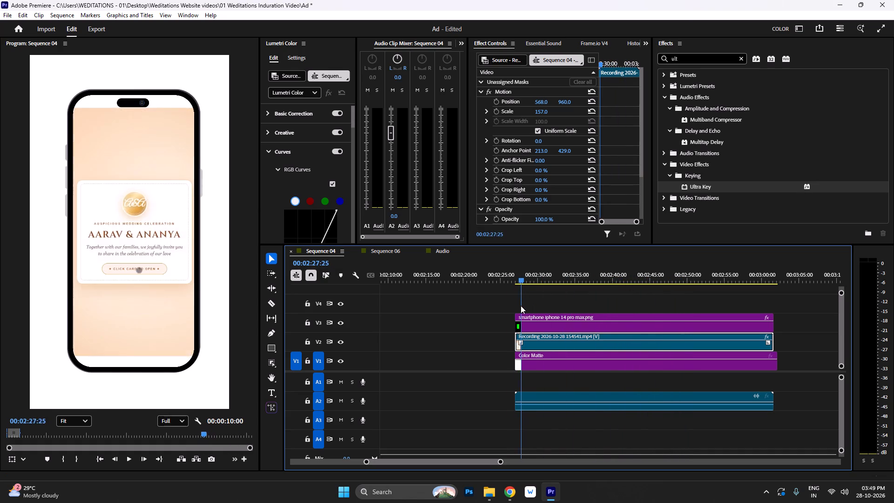
pyautogui.moveTo(521, 306); pyautogui.dragTo(515, 308)
pyautogui.press('space')
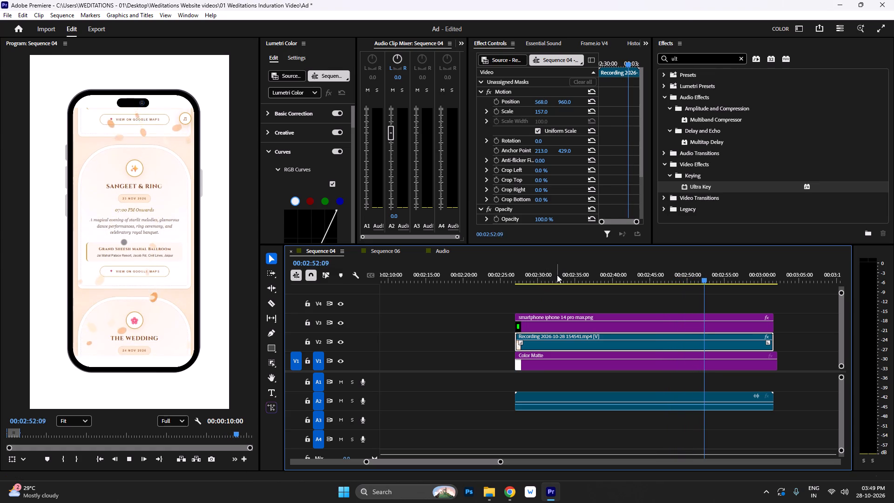
pyautogui.press('space')
pyautogui.moveTo(551, 277); pyautogui.dragTo(542, 280)
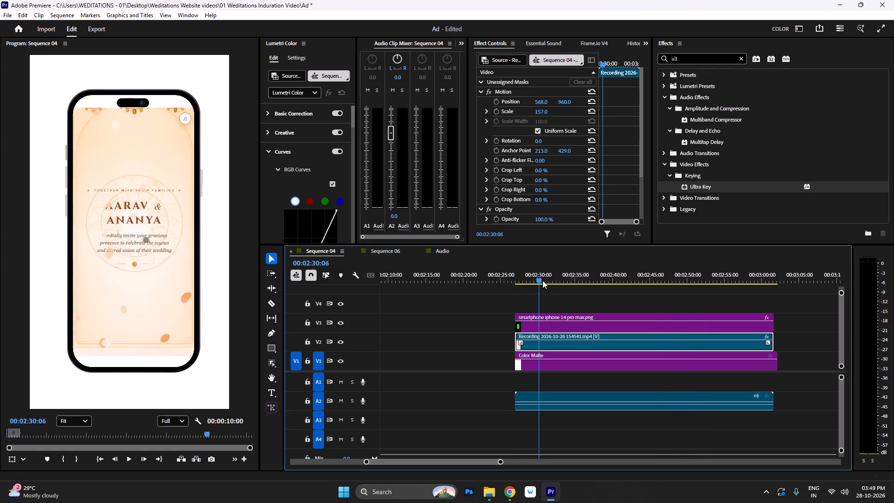
pyautogui.moveTo(542, 280); pyautogui.dragTo(547, 280)
# Nest the phone image on V3 and the website recording on V2 into one sequence, keeping the default name.
pyautogui.click(537, 327)
pyautogui.keyDown('shift'); pyautogui.click(542, 344); pyautogui.keyUp('shift')
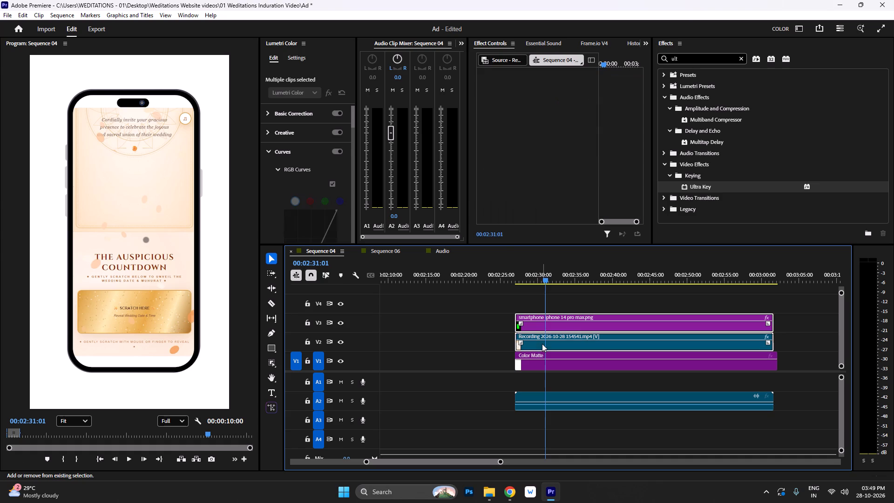
pyautogui.rightClick(534, 327)
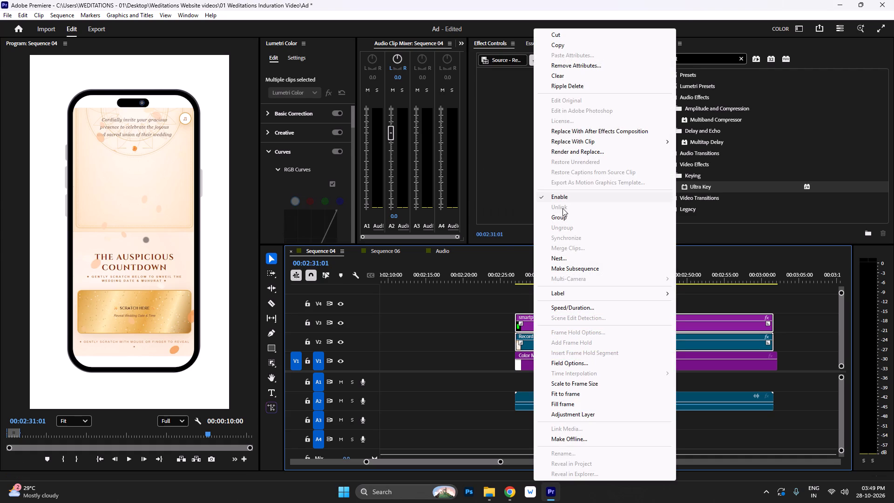
pyautogui.click(566, 258)
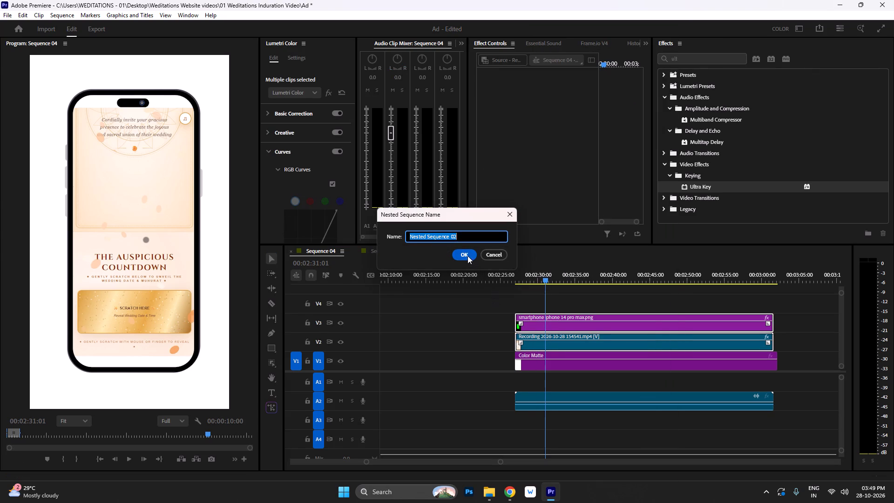
pyautogui.click(467, 256)
# Show the nested phone clip's effect settings and widen the Effect Controls area and its keyframe timeline.
pyautogui.click(548, 346)
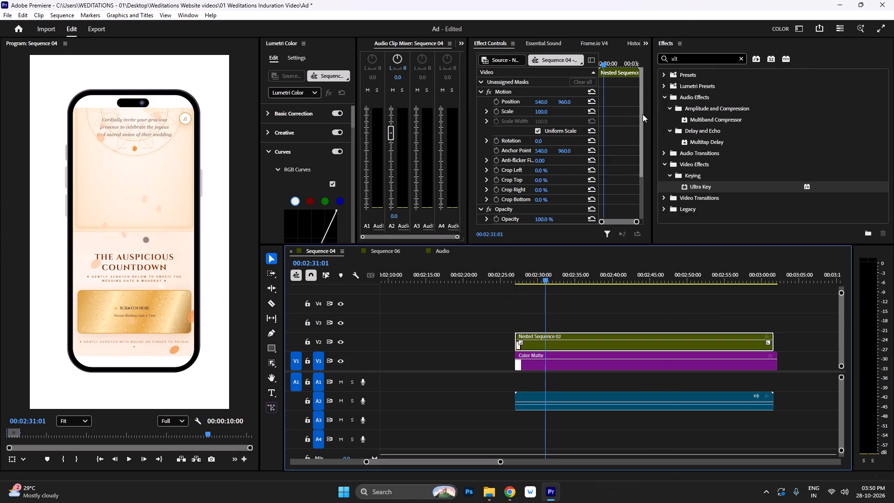
pyautogui.moveTo(652, 112); pyautogui.dragTo(799, 119)
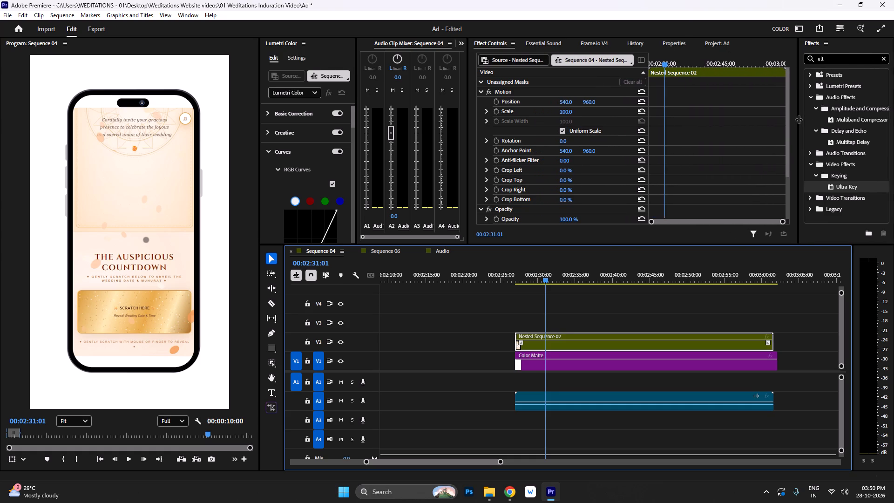
pyautogui.moveTo(799, 119); pyautogui.dragTo(803, 119)
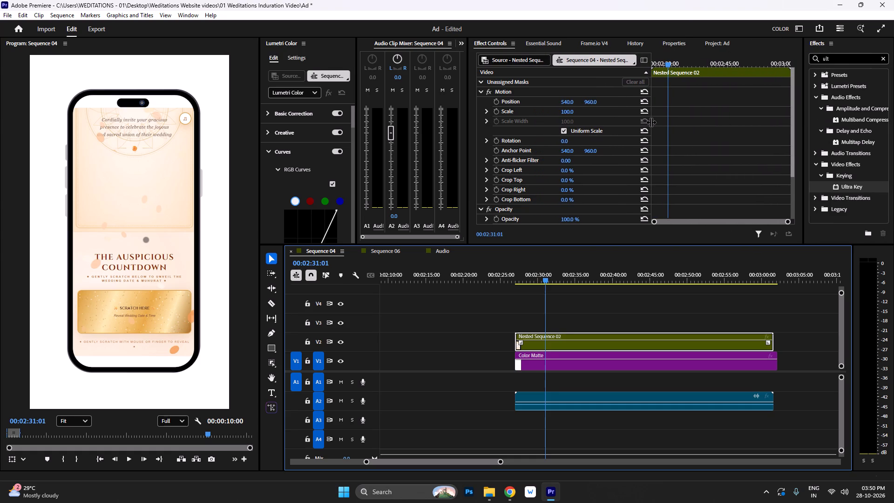
pyautogui.moveTo(650, 122); pyautogui.dragTo(637, 126)
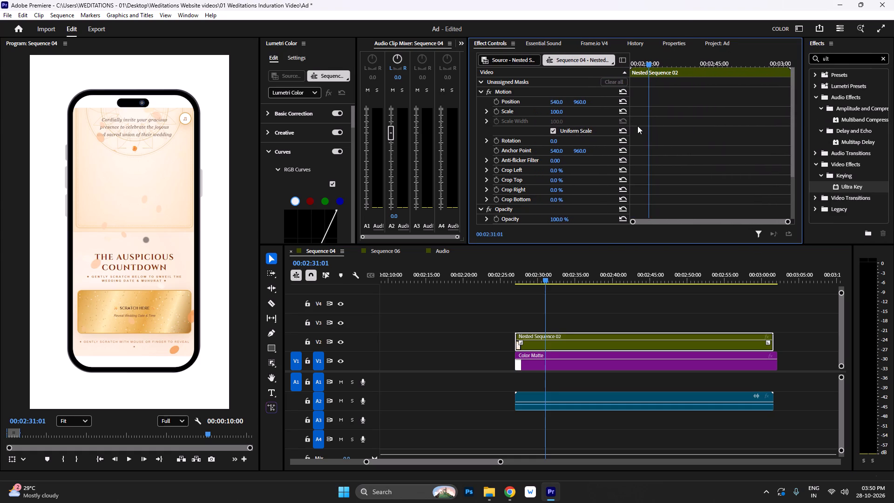
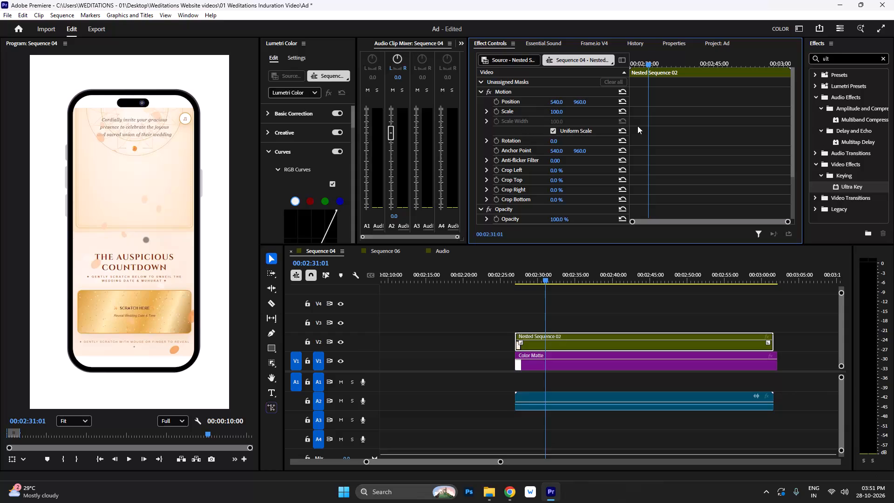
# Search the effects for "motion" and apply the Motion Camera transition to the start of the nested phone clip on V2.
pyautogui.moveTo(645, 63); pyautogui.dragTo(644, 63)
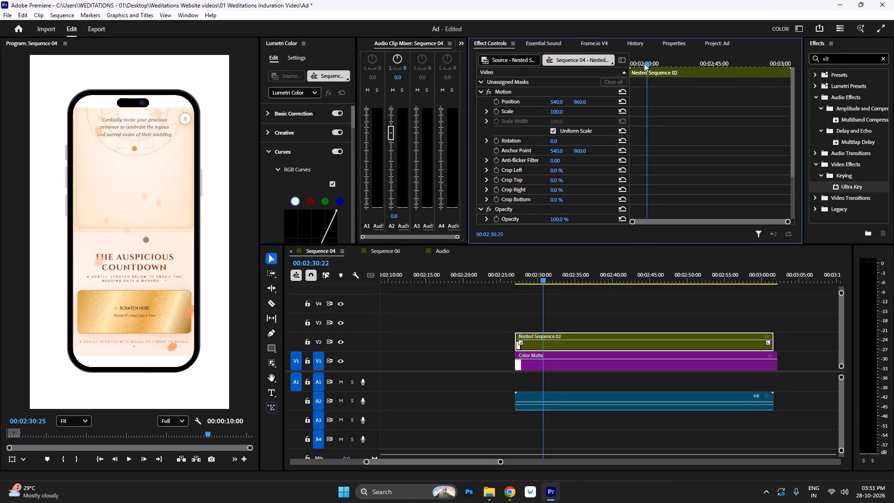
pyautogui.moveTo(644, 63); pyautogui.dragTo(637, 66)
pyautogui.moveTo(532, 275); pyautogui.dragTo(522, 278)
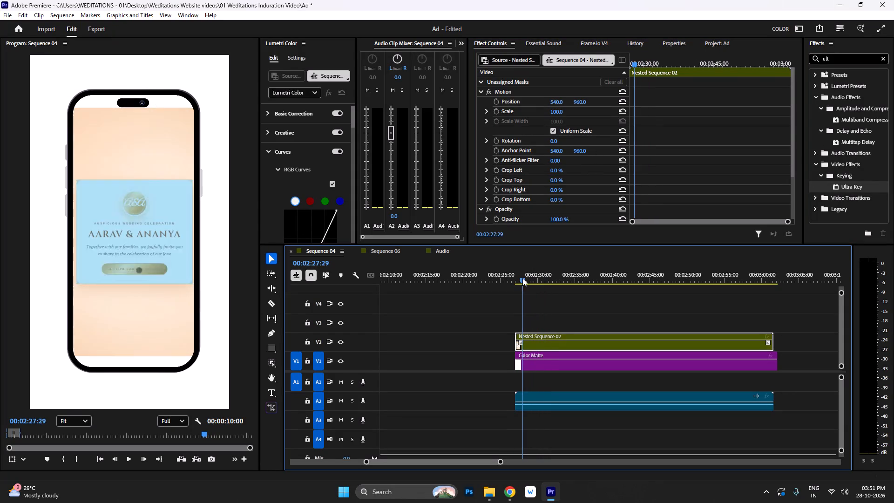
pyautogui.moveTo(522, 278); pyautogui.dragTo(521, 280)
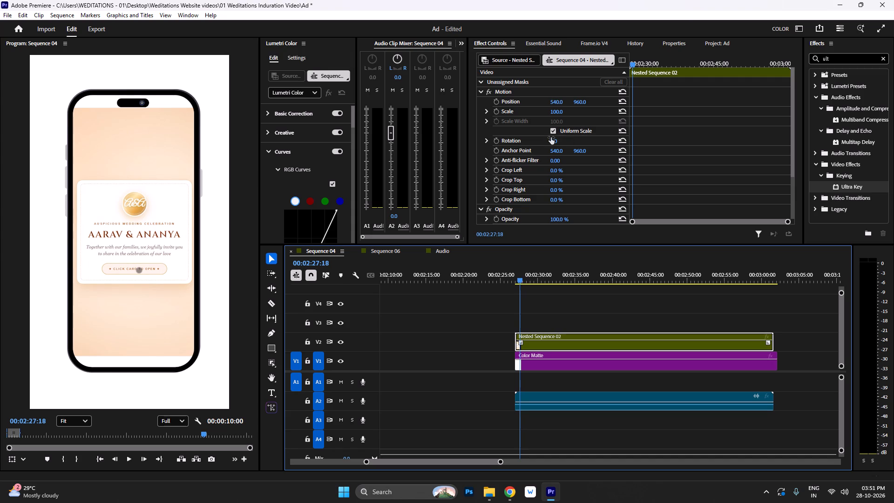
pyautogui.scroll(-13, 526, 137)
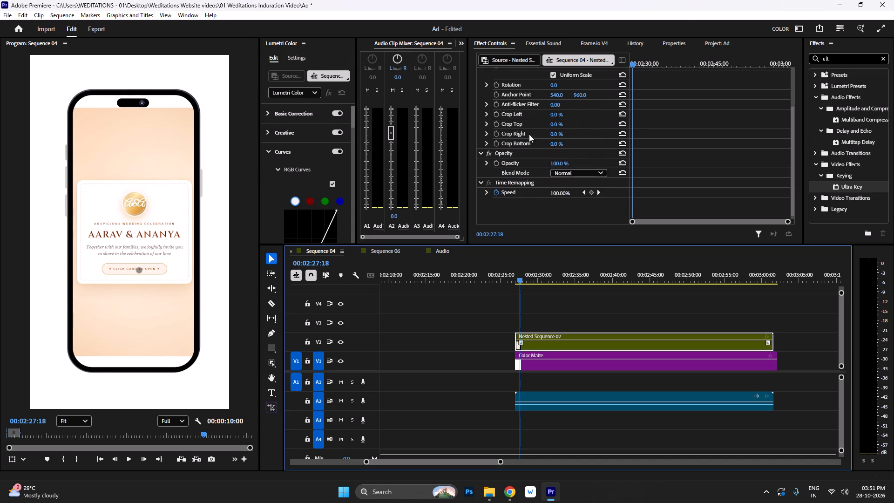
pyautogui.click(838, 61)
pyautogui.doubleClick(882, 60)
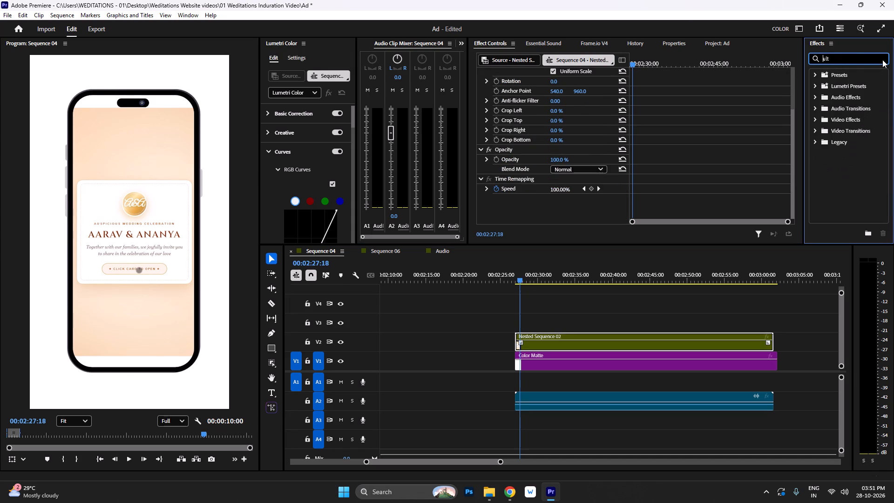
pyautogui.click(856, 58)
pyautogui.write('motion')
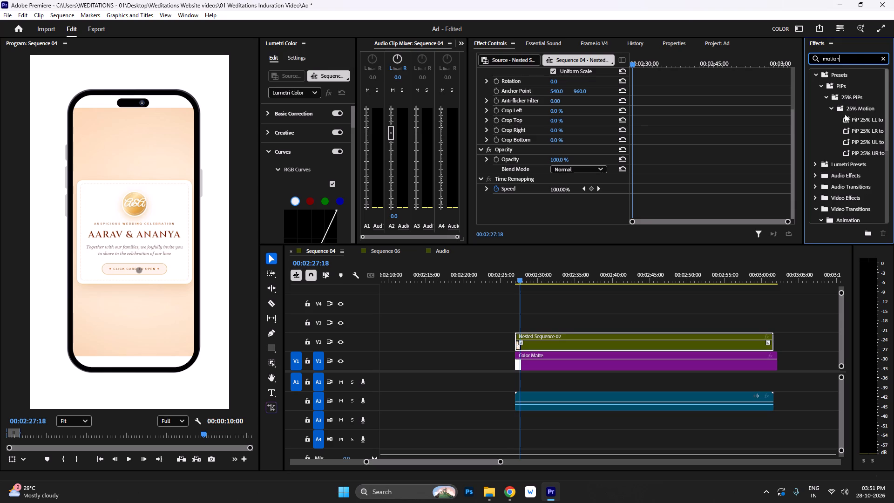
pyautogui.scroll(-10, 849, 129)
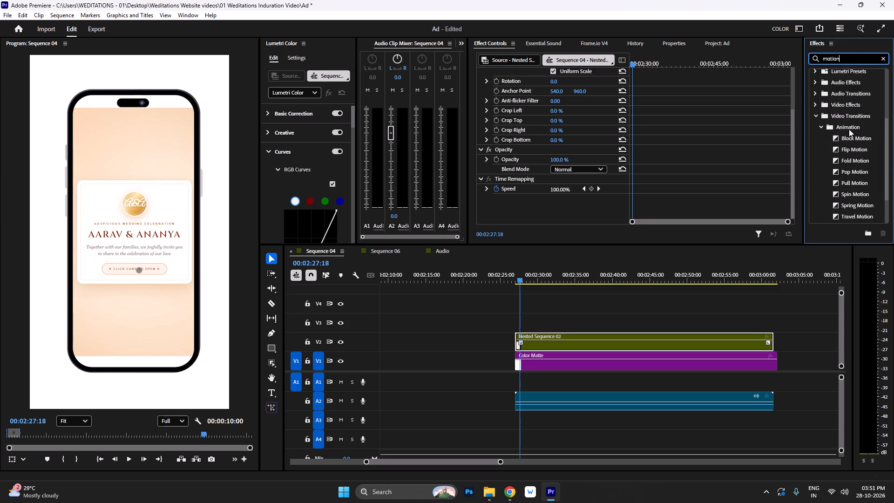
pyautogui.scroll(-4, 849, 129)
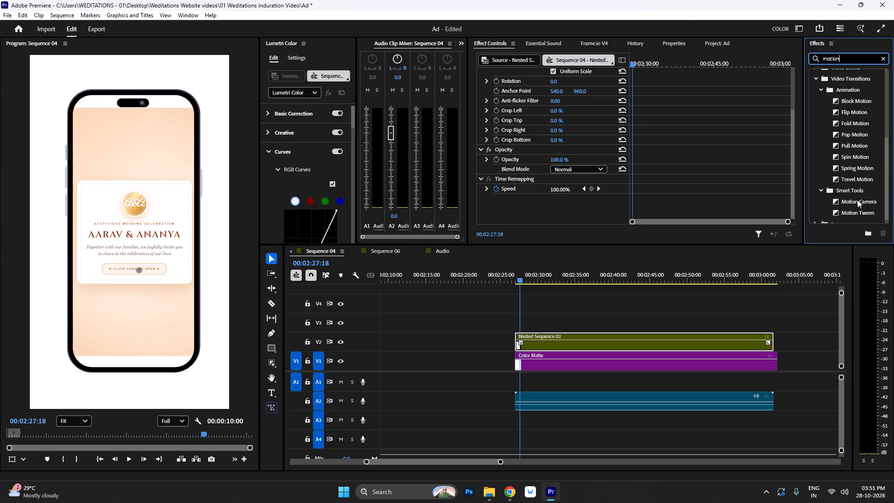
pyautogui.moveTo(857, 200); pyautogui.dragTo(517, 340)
# Play the nested clip from its start to preview the Motion Camera transition.
pyautogui.moveTo(522, 276); pyautogui.dragTo(515, 277)
pyautogui.press('space')
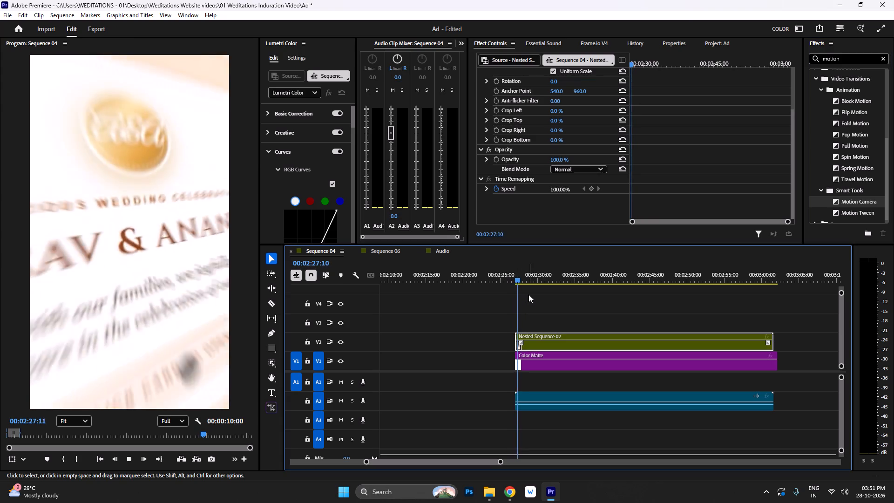
pyautogui.press('space')
pyautogui.click(558, 305)
pyautogui.moveTo(527, 276); pyautogui.dragTo(513, 279)
pyautogui.press('space')
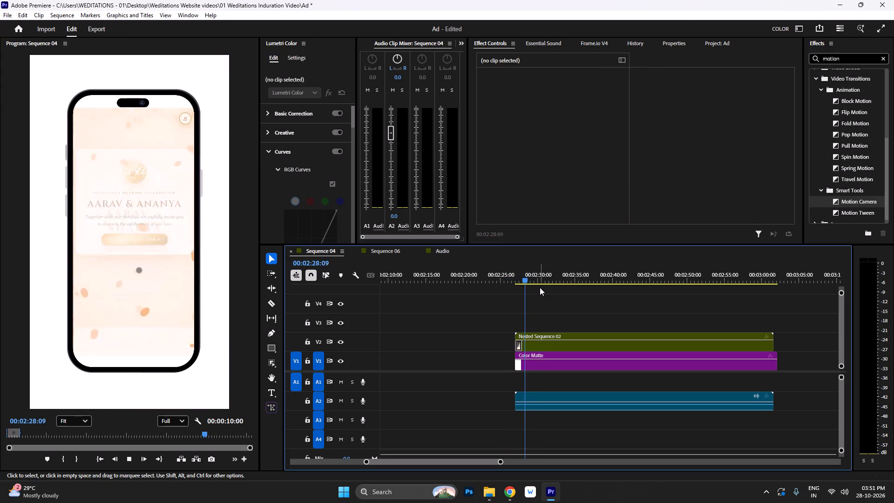
pyautogui.press('space')
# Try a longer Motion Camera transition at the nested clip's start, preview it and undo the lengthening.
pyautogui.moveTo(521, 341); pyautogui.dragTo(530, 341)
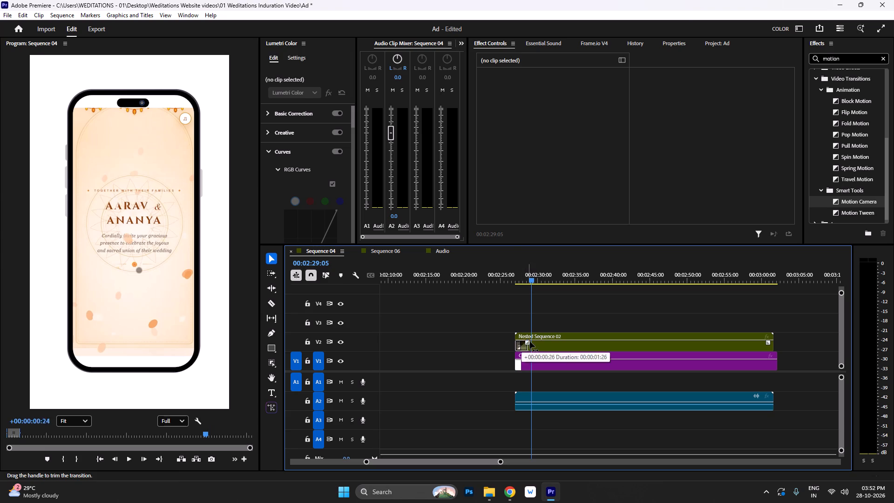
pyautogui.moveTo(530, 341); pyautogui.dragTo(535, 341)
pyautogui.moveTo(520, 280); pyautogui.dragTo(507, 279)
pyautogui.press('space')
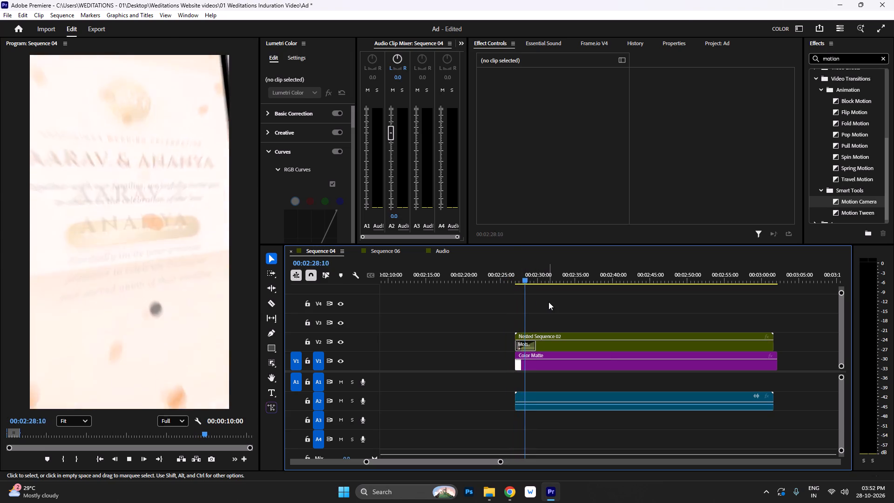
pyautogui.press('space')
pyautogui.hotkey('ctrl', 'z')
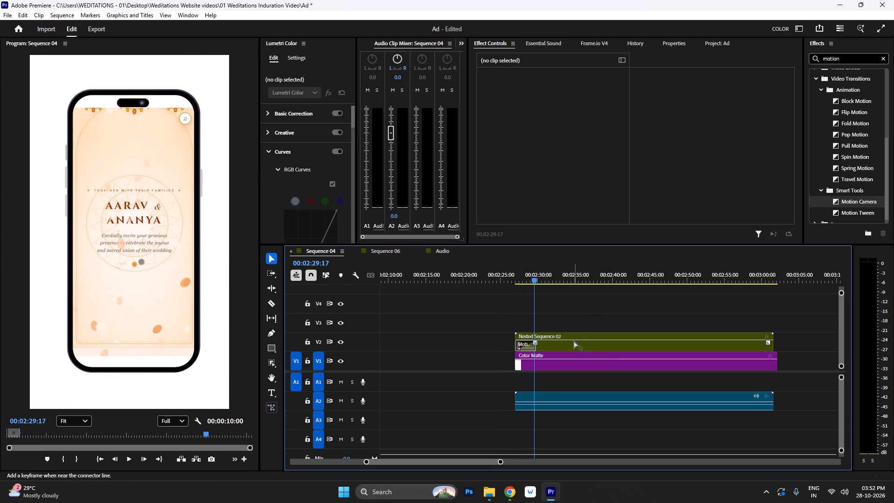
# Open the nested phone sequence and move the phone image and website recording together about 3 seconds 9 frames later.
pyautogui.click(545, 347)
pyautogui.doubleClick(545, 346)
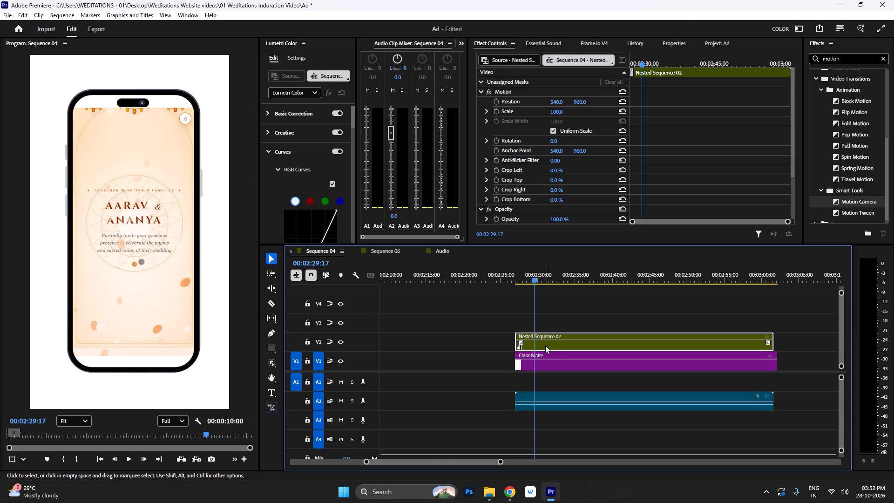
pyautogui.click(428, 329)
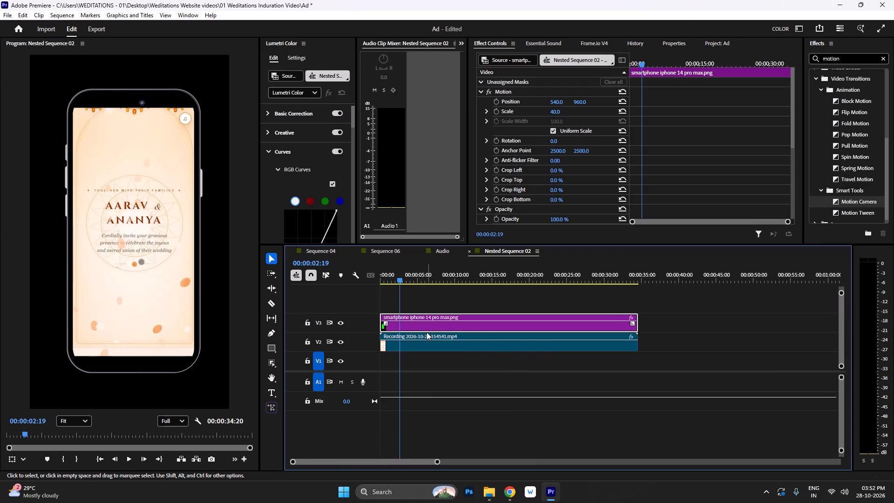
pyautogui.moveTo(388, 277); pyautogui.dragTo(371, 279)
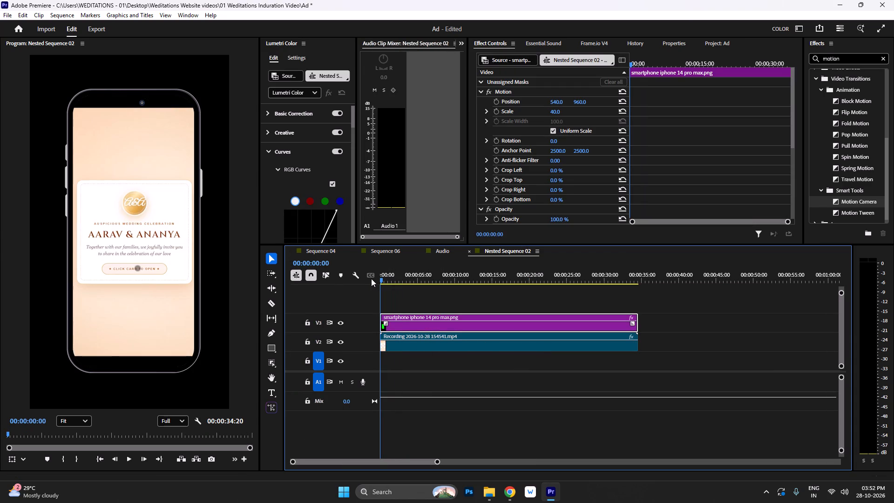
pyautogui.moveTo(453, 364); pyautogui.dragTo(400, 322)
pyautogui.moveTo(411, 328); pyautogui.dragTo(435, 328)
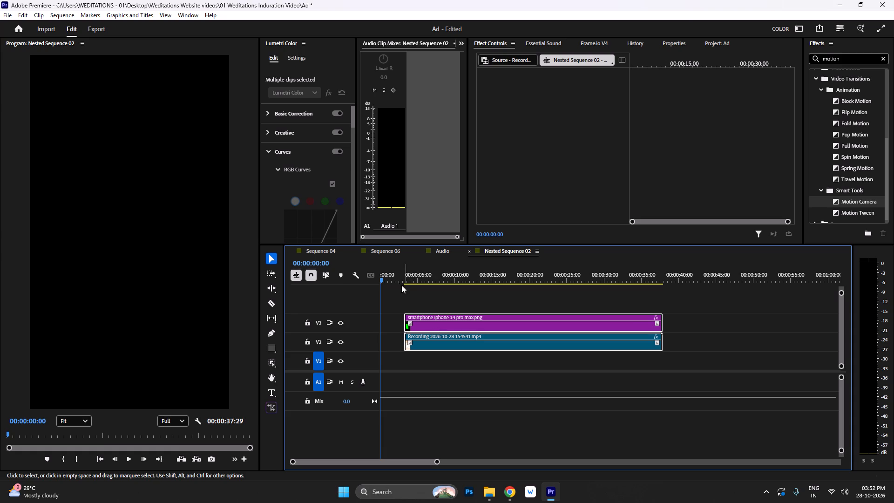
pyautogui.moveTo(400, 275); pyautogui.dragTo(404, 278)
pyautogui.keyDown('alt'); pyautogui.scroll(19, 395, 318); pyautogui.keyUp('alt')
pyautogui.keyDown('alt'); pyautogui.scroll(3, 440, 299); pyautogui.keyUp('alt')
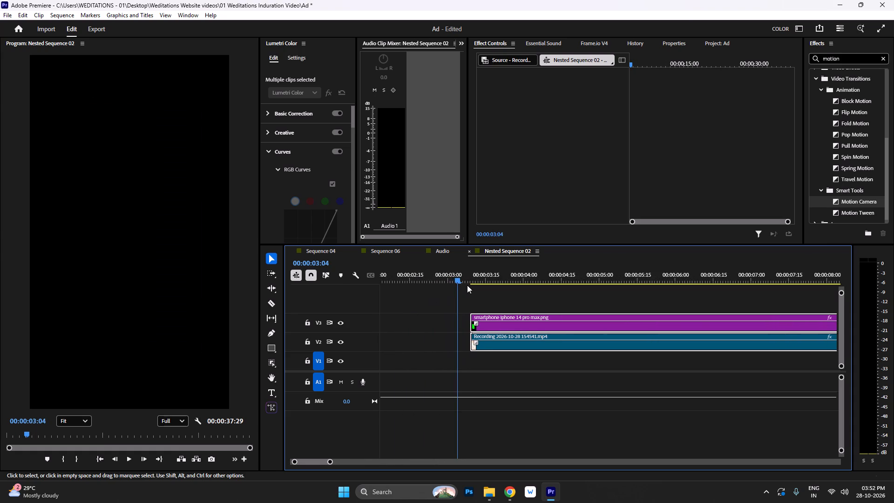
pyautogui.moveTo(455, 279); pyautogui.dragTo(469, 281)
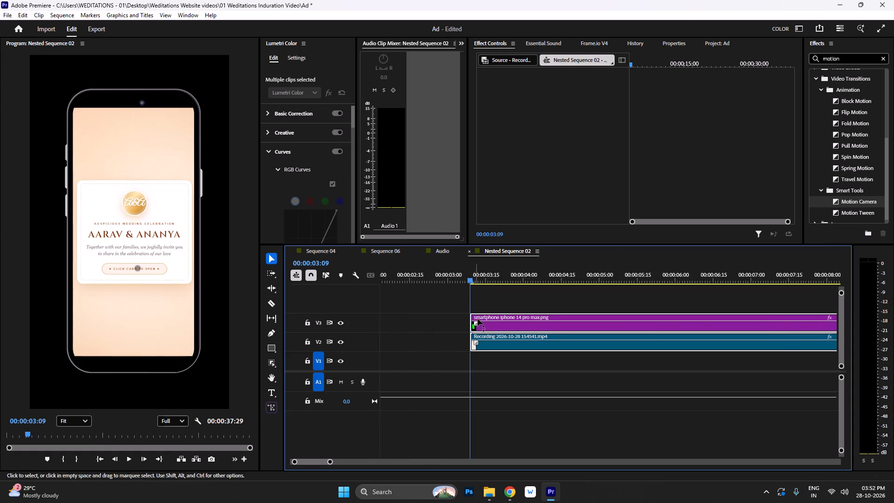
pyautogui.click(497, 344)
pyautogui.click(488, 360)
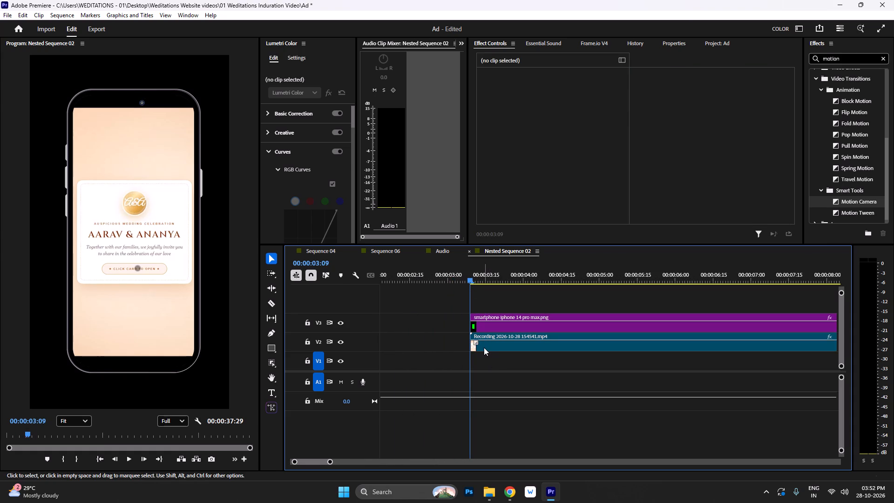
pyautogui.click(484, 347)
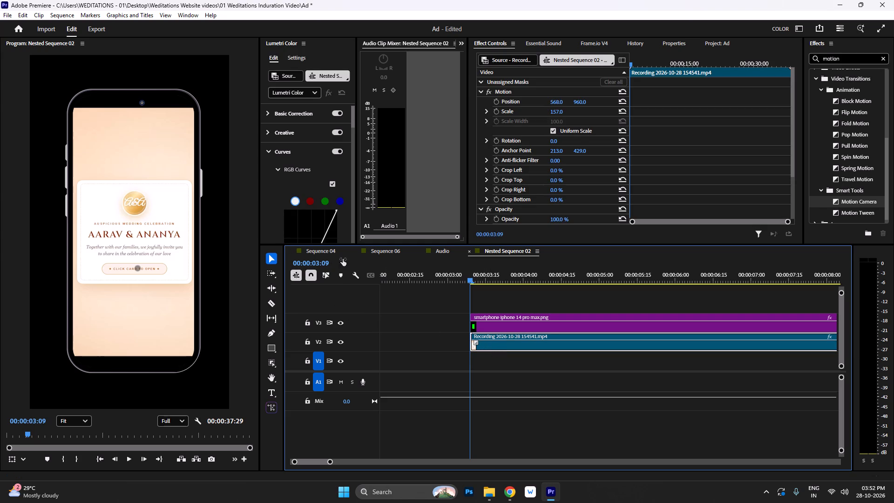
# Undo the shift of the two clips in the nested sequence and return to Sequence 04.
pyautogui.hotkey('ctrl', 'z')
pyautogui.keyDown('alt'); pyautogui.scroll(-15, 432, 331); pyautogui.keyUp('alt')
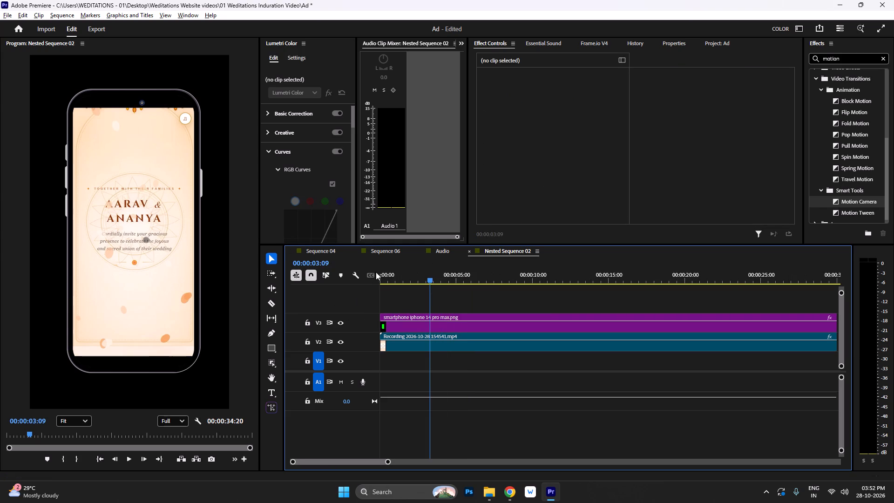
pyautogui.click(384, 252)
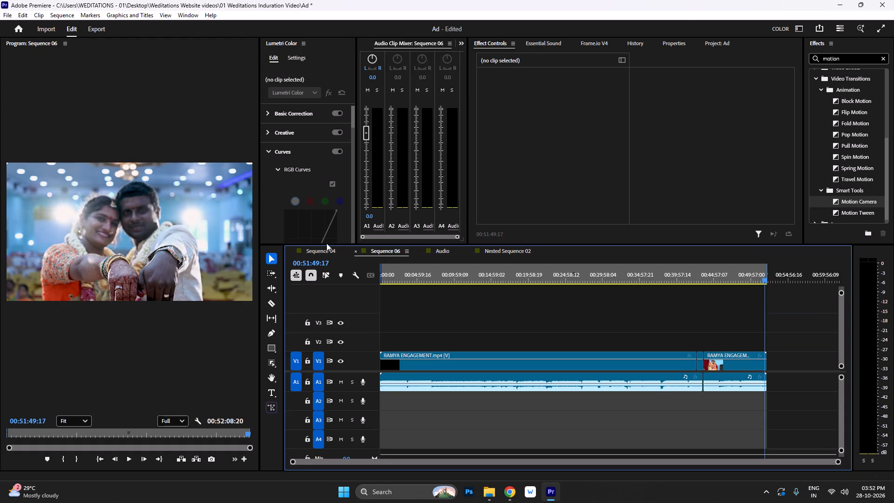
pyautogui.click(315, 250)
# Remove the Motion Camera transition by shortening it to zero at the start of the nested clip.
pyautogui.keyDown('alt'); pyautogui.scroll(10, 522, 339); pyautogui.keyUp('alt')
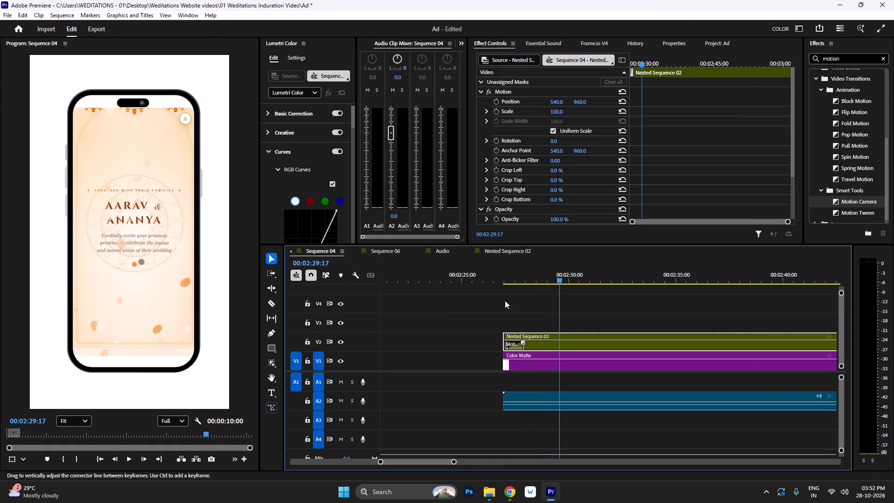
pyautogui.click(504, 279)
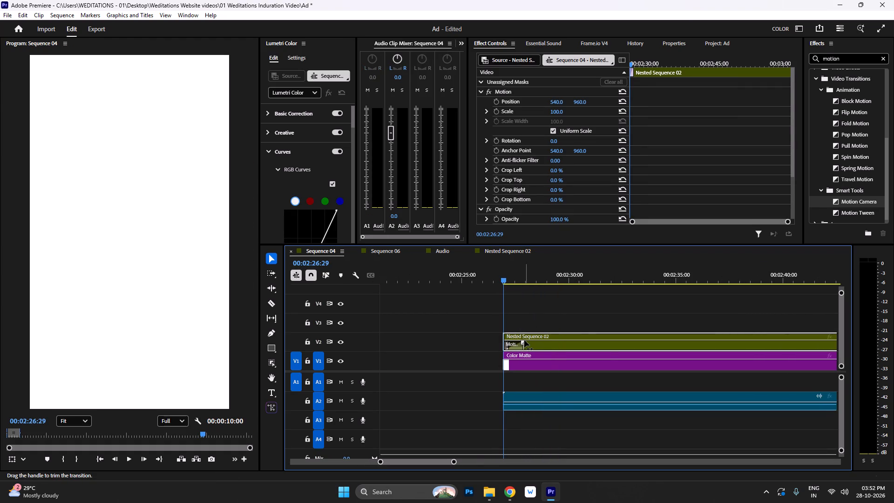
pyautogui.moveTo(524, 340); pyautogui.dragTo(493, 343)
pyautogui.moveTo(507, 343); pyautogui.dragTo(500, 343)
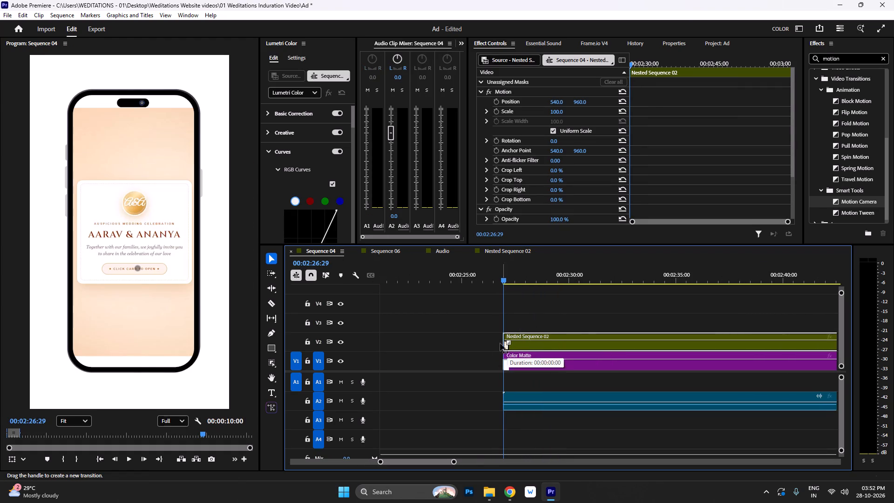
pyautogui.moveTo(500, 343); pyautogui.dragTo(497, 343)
# Duplicate the nested phone clip from V2 onto V3 directly above it, with the playhead at the clip's start, 00:02:26:28.
pyautogui.click(527, 340)
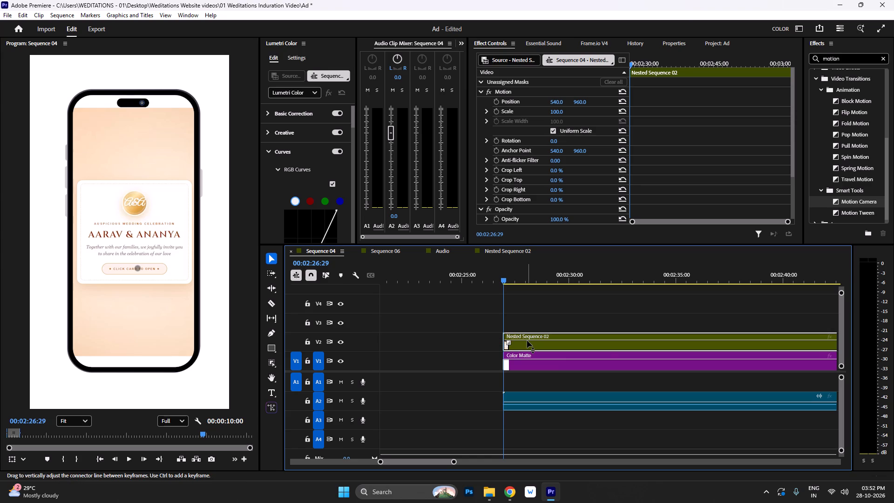
pyautogui.keyDown('alt'); pyautogui.scroll(18, 508, 342); pyautogui.keyUp('alt')
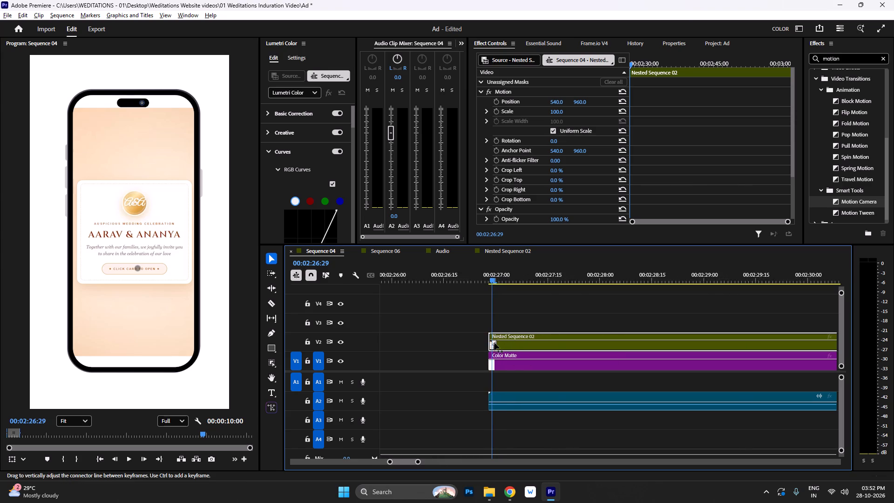
pyautogui.moveTo(490, 282); pyautogui.dragTo(486, 283)
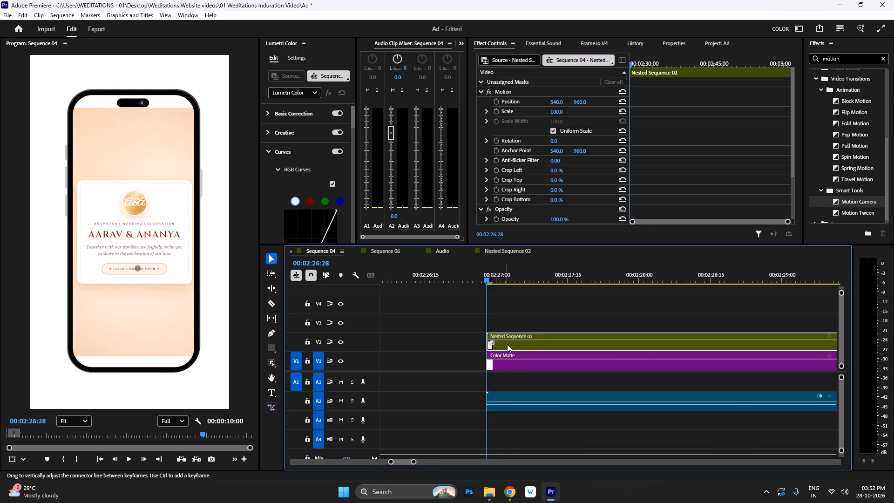
pyautogui.rightClick(507, 344)
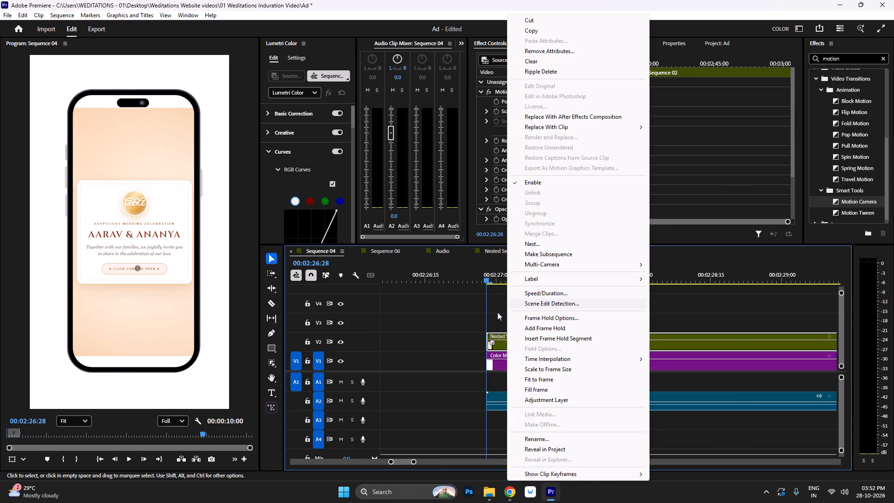
pyautogui.click(497, 312)
pyautogui.click(507, 344)
pyautogui.keyDown('alt'); pyautogui.moveTo(508, 345); pyautogui.dragTo(503, 330); pyautogui.keyUp('alt')
# Add a frame hold to the nested clip copy on V3 at its first frame, 00:02:26:28.
pyautogui.click(505, 326)
pyautogui.rightClick(505, 326)
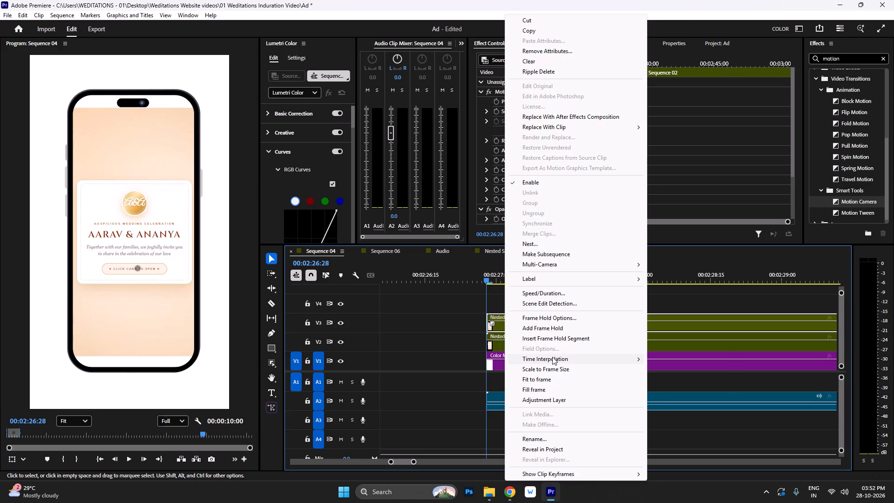
pyautogui.click(548, 331)
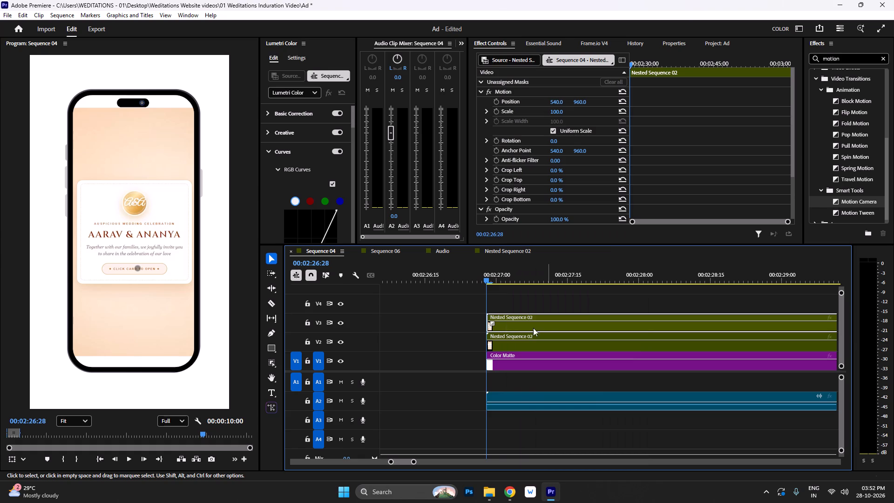
pyautogui.click(509, 324)
pyautogui.moveTo(525, 322); pyautogui.dragTo(473, 322)
pyautogui.moveTo(484, 278); pyautogui.dragTo(484, 306)
# Move the original nested clip on V2 about 13 frames later, leaving the held copy on V3 in place.
pyautogui.click(510, 344)
pyautogui.moveTo(507, 345); pyautogui.dragTo(552, 345)
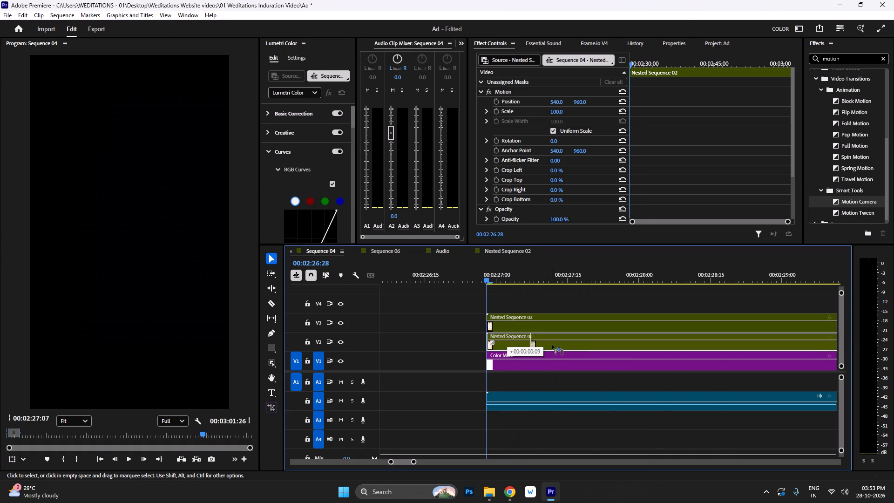
pyautogui.moveTo(552, 345); pyautogui.dragTo(568, 346)
pyautogui.keyDown('alt'); pyautogui.scroll(-5, 516, 323); pyautogui.keyUp('alt')
pyautogui.keyDown('alt'); pyautogui.click(554, 323); pyautogui.keyUp('alt')
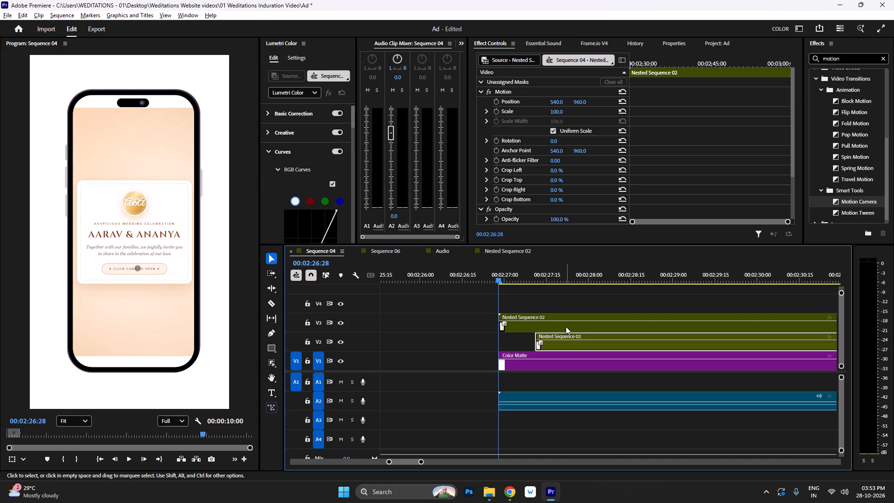
# Trim the held nested clip on V3 to end where the moving V2 clip starts, and place it on V2 directly before it.
pyautogui.click(566, 326)
pyautogui.keyDown('alt'); pyautogui.scroll(-20, 566, 326); pyautogui.keyUp('alt')
pyautogui.keyDown('alt'); pyautogui.scroll(-20, 566, 326); pyautogui.keyUp('alt')
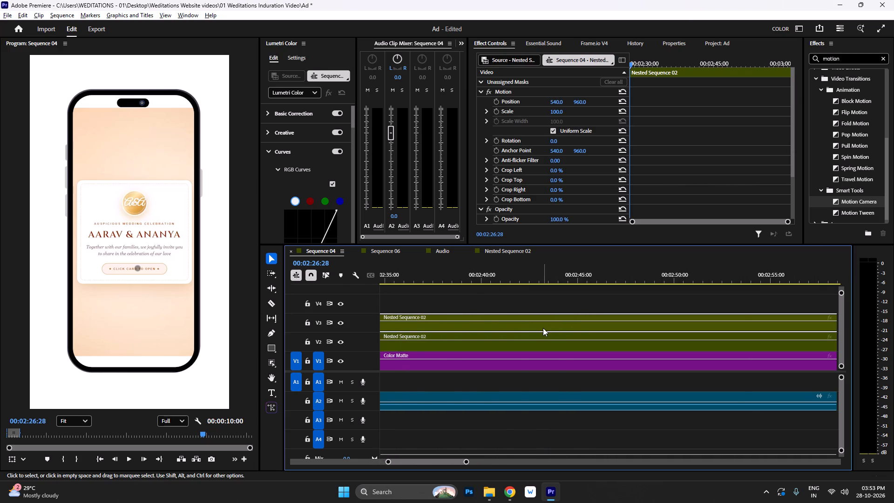
pyautogui.keyDown('alt'); pyautogui.scroll(-4, 543, 328); pyautogui.keyUp('alt')
pyautogui.keyDown('alt'); pyautogui.scroll(7, 398, 330); pyautogui.keyUp('alt')
pyautogui.keyDown('alt'); pyautogui.scroll(-7, 470, 329); pyautogui.keyUp('alt')
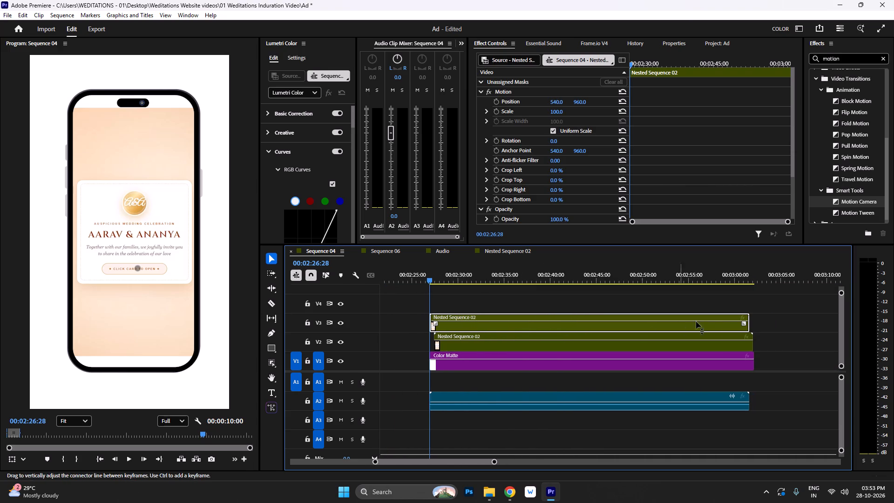
pyautogui.moveTo(747, 316); pyautogui.dragTo(432, 324)
pyautogui.keyDown('alt'); pyautogui.scroll(20, 424, 335); pyautogui.keyUp('alt')
pyautogui.keyDown('alt'); pyautogui.scroll(6, 424, 335); pyautogui.keyUp('alt')
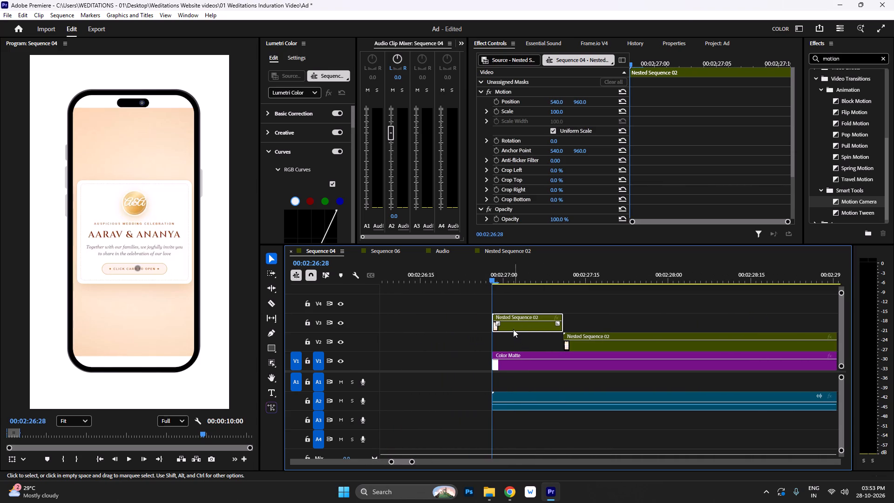
pyautogui.moveTo(513, 328); pyautogui.dragTo(514, 342)
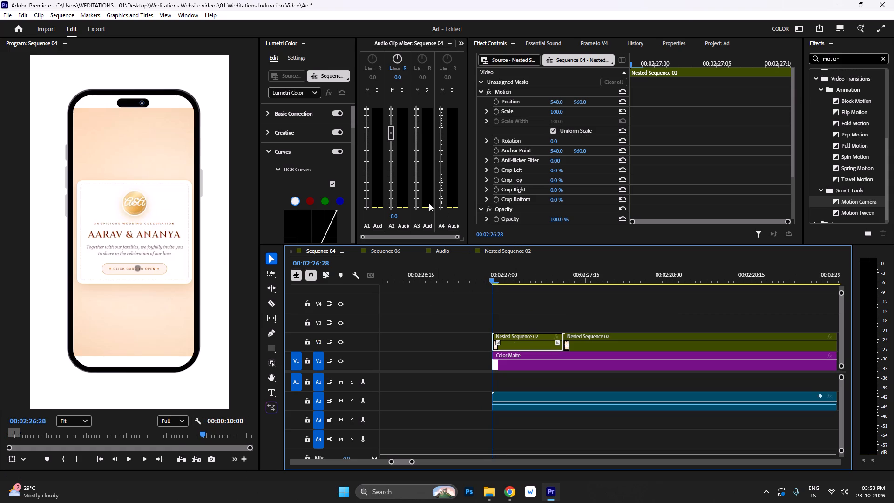
# Apply the Motion Camera transition to the start of the held nested clip on V2 and preview it.
pyautogui.moveTo(856, 201); pyautogui.dragTo(500, 336)
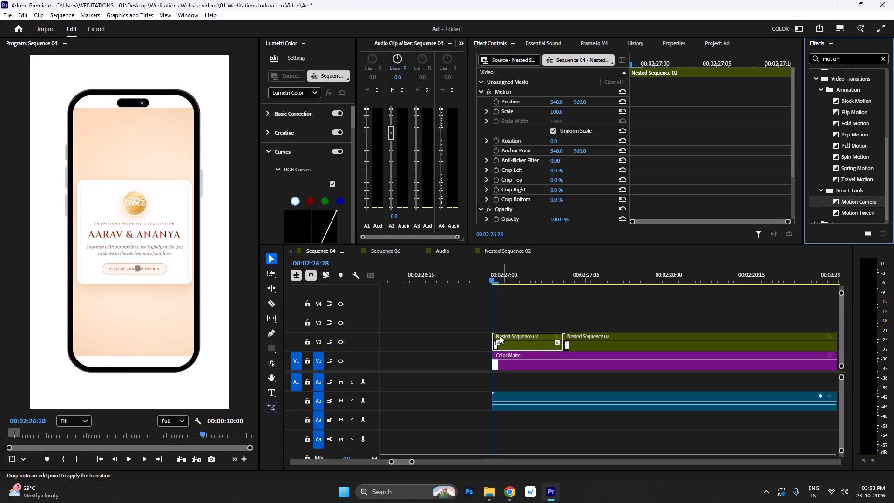
pyautogui.moveTo(500, 336); pyautogui.dragTo(496, 337)
pyautogui.press('space')
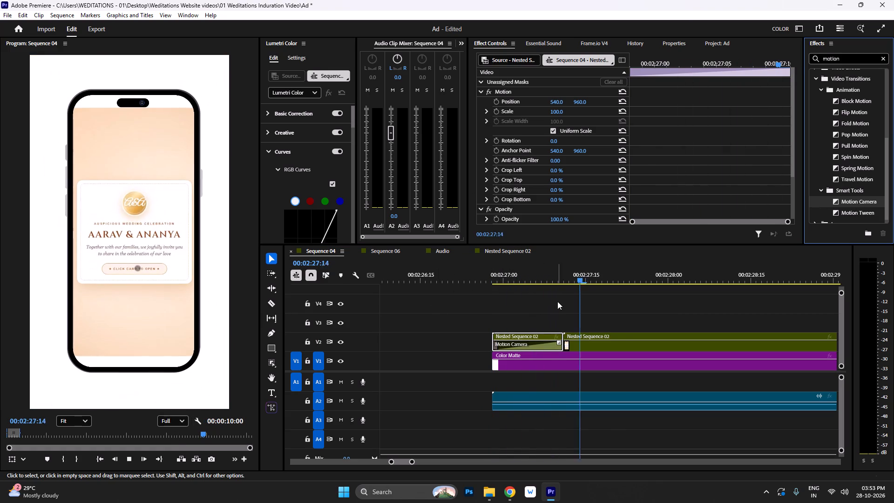
pyautogui.press('space')
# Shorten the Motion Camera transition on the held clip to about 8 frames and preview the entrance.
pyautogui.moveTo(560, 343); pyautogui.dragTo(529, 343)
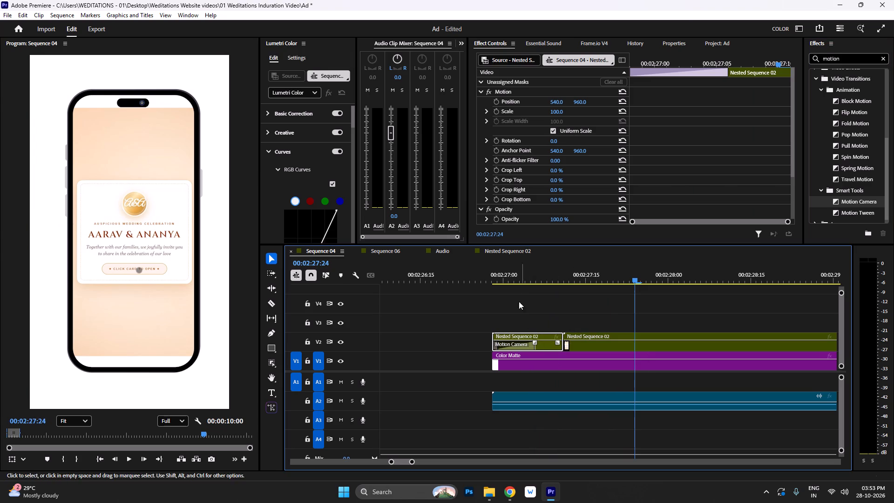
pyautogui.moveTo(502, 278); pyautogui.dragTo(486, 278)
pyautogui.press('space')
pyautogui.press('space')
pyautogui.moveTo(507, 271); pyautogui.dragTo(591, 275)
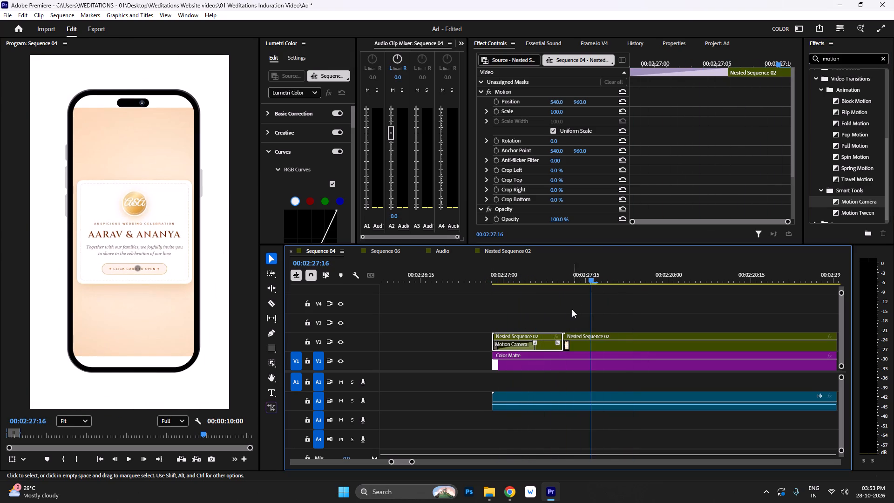
# Move the main nested clip about 13 frames later, extend the held clip to meet it, and preview the sequence.
pyautogui.moveTo(591, 346); pyautogui.dragTo(656, 343)
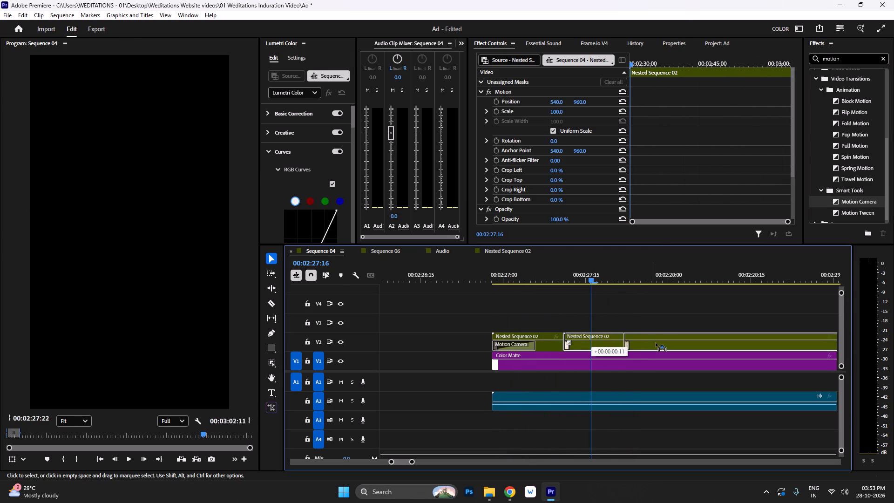
pyautogui.moveTo(656, 343); pyautogui.dragTo(664, 344)
pyautogui.moveTo(561, 335); pyautogui.dragTo(605, 335)
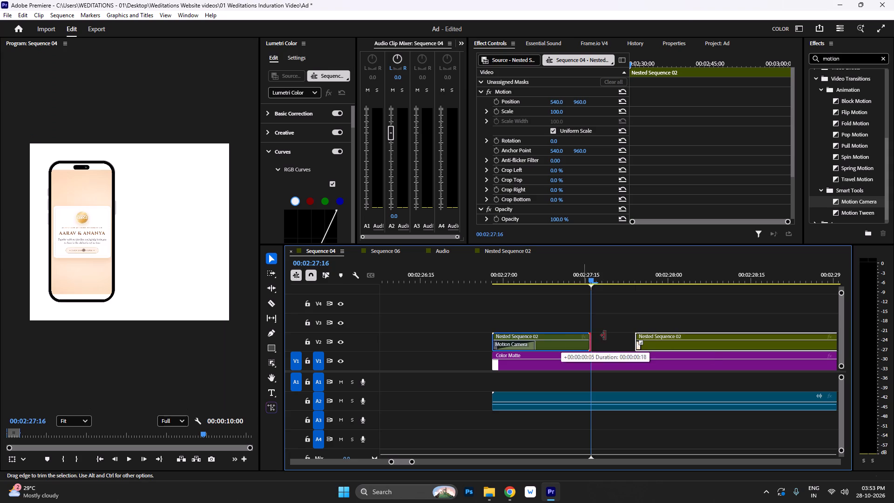
pyautogui.moveTo(605, 335); pyautogui.dragTo(656, 335)
pyautogui.moveTo(519, 275); pyautogui.dragTo(463, 282)
pyautogui.press('space')
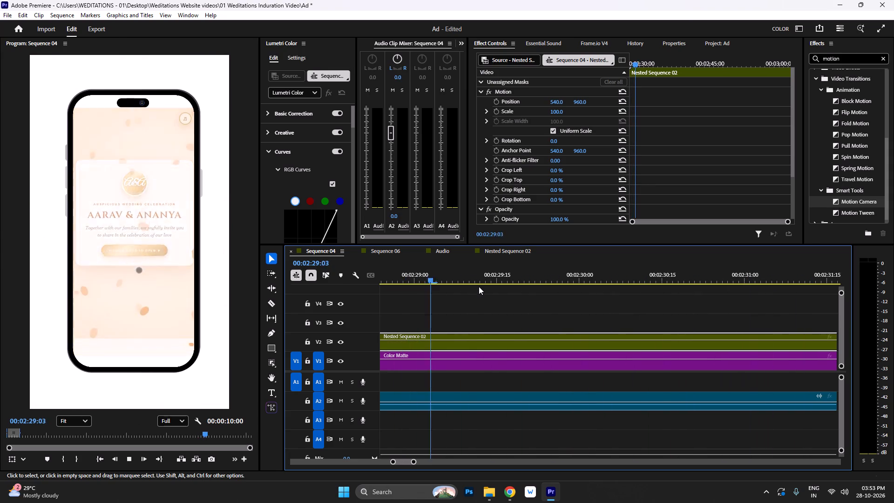
pyautogui.press('space')
# Lengthen the Motion Camera transition on the held clip to about 16 frames and preview the entrance.
pyautogui.keyDown('alt'); pyautogui.scroll(-19, 512, 326); pyautogui.keyUp('alt')
pyautogui.keyDown('alt'); pyautogui.scroll(5, 461, 358); pyautogui.keyUp('alt')
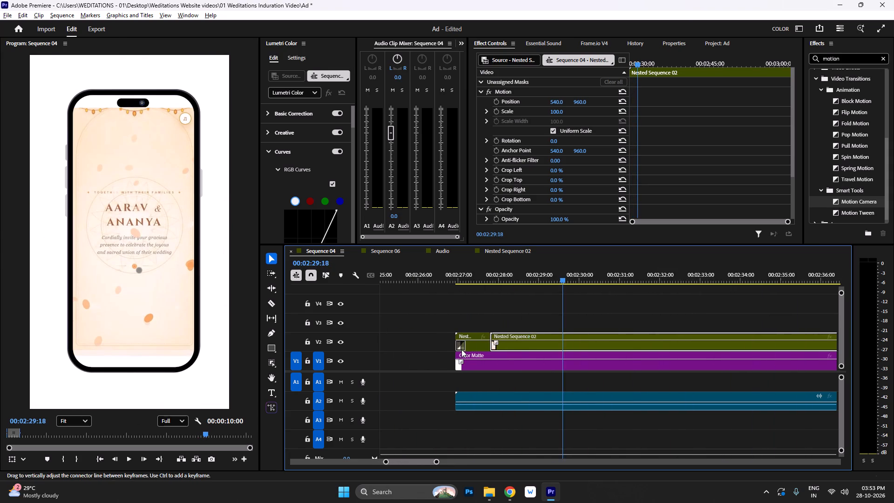
pyautogui.keyDown('alt'); pyautogui.scroll(6, 461, 349); pyautogui.keyUp('alt')
pyautogui.moveTo(467, 342); pyautogui.dragTo(489, 343)
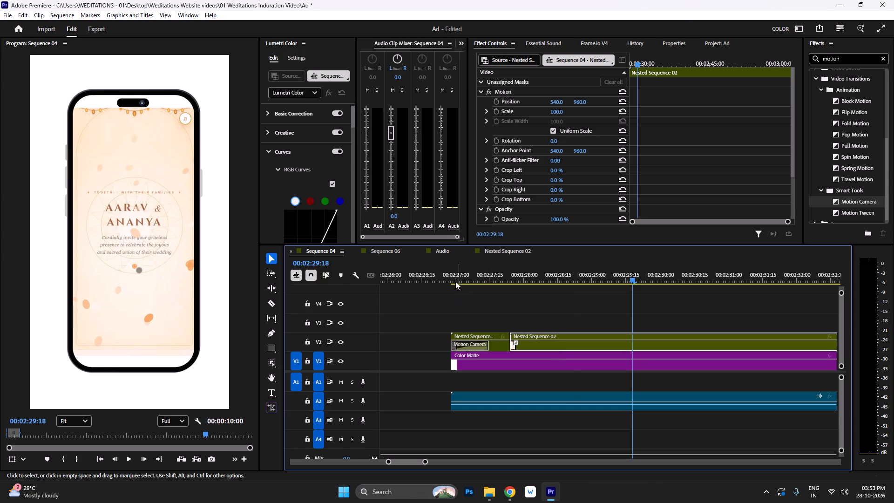
pyautogui.click(449, 278)
pyautogui.press('space')
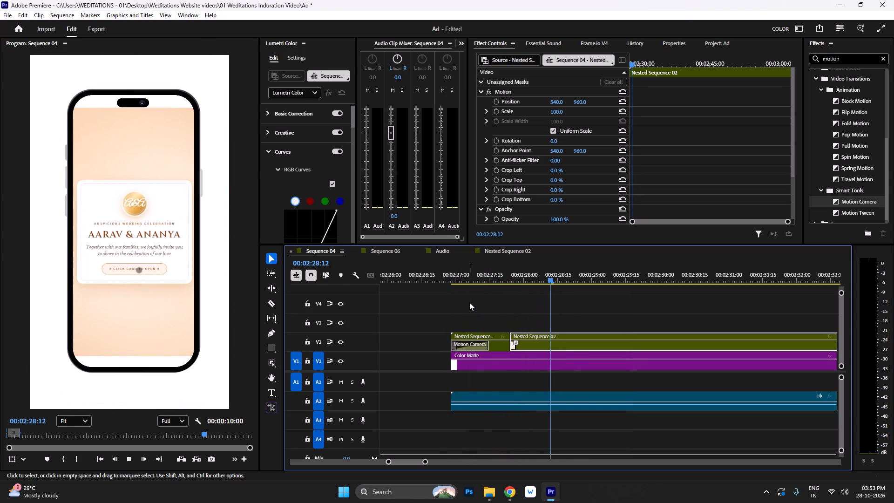
pyautogui.press('space')
# Trim the held clip's end back to 00:02:27:19 and close the gap by moving the main nested clip against it.
pyautogui.click(498, 275)
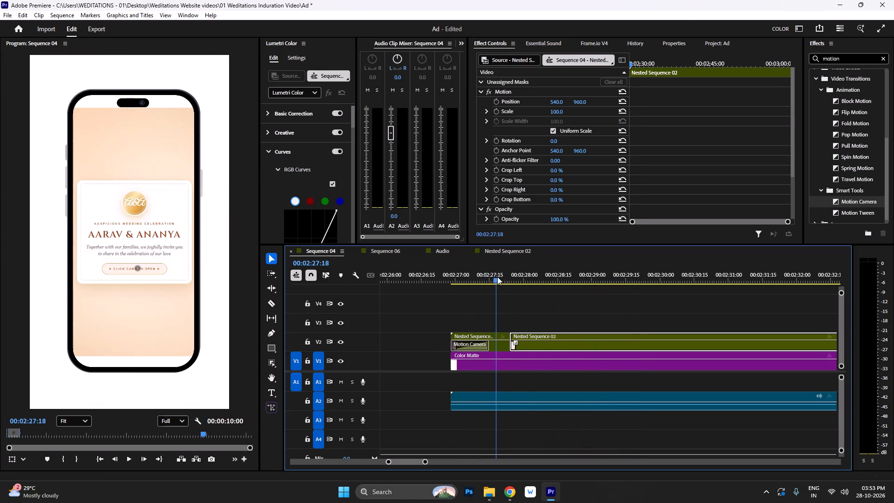
pyautogui.moveTo(507, 335); pyautogui.dragTo(496, 335)
pyautogui.moveTo(527, 343); pyautogui.dragTo(516, 343)
# Delete the screen recording's audio clip from track A2.
pyautogui.click(482, 407)
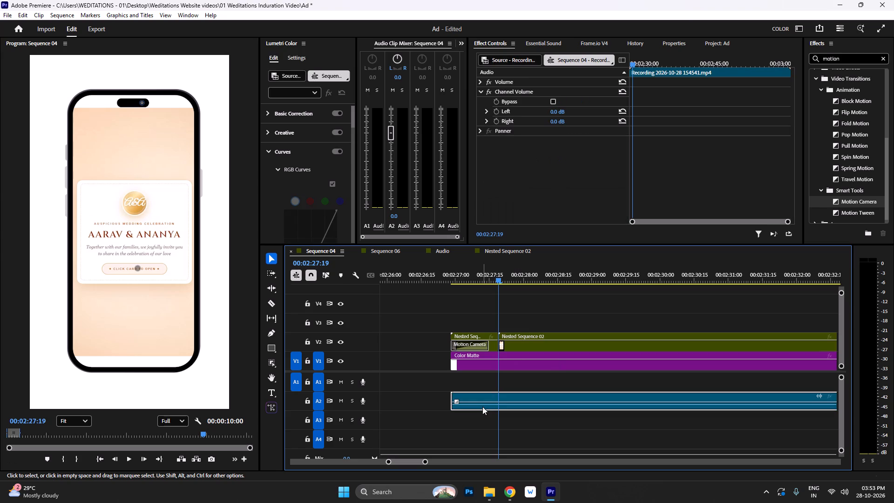
pyautogui.press('Delete')
# Scrub through the entrance, and open the main nested phone clip's sequence for editing.
pyautogui.moveTo(459, 275); pyautogui.dragTo(458, 277)
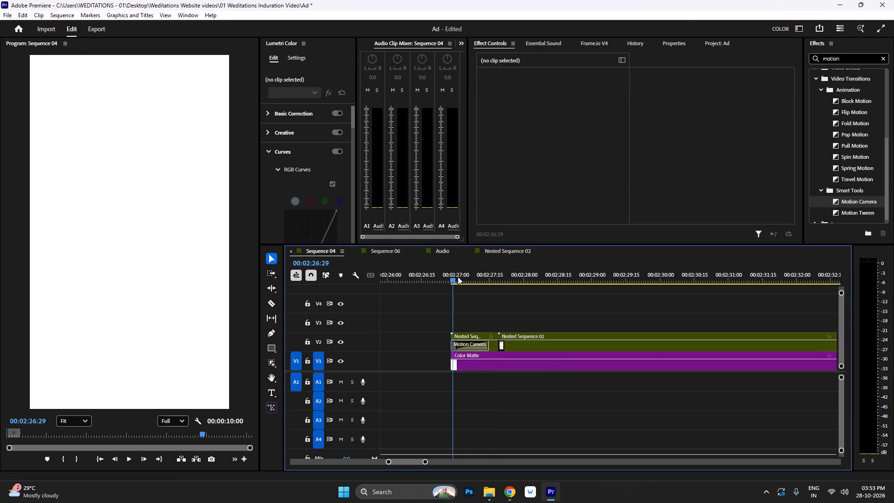
pyautogui.moveTo(458, 277); pyautogui.dragTo(508, 278)
pyautogui.click(541, 346)
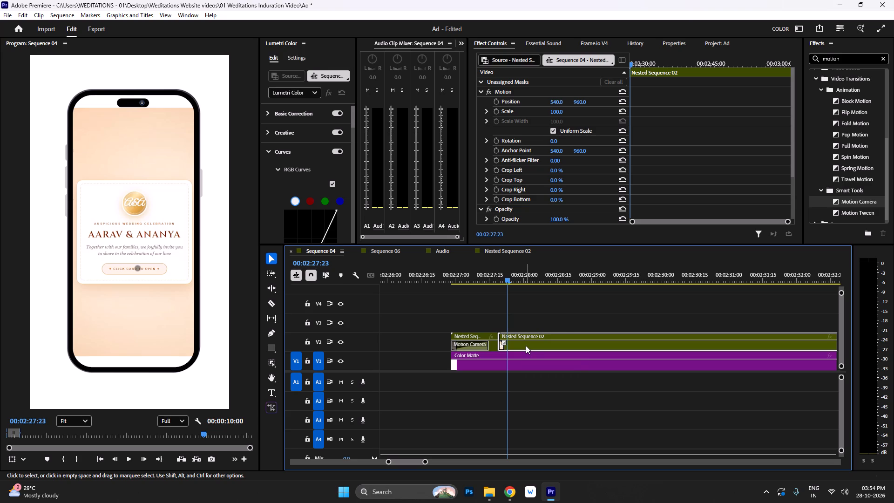
pyautogui.doubleClick(526, 346)
pyautogui.click(394, 343)
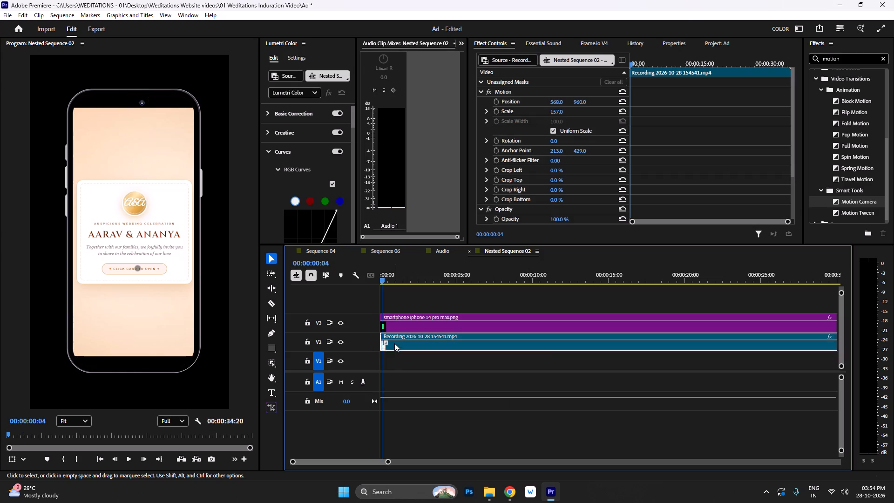
# At 00:00:08:19, draw a rectangle of about 757 x 1573 covering the phone frame.
pyautogui.moveTo(396, 270); pyautogui.dragTo(513, 279)
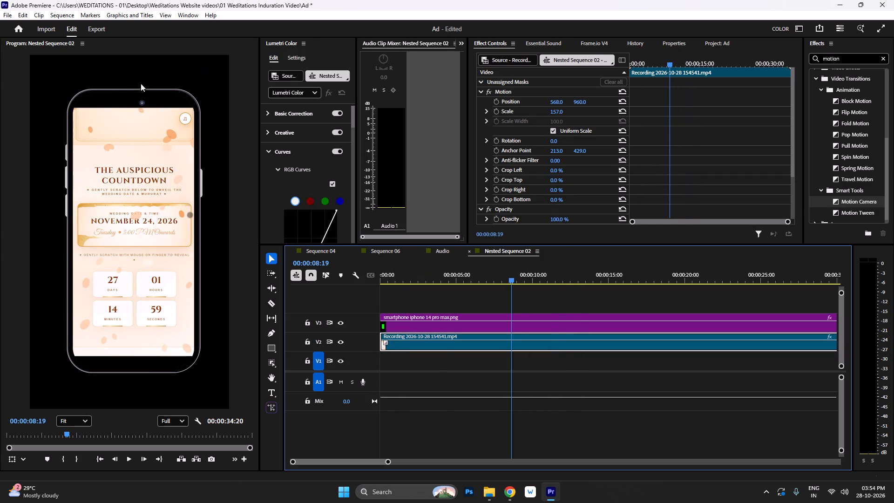
pyautogui.moveTo(273, 348); pyautogui.dragTo(303, 347)
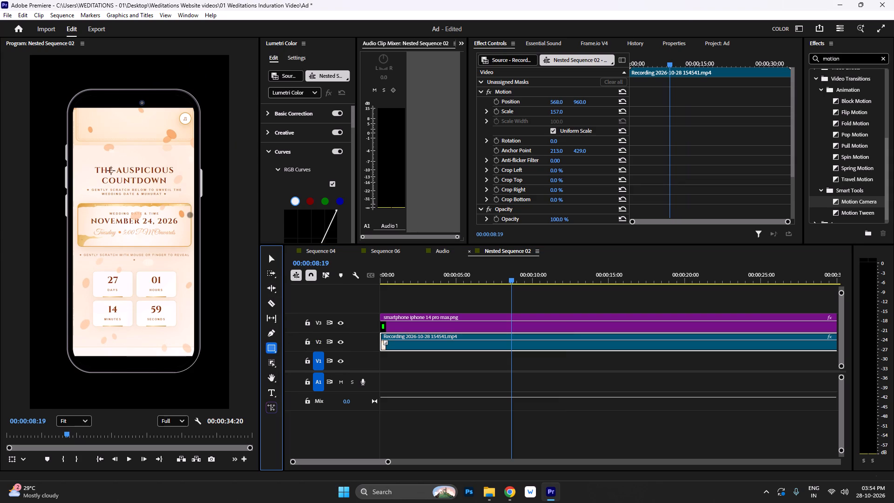
pyautogui.moveTo(64, 82); pyautogui.dragTo(202, 372)
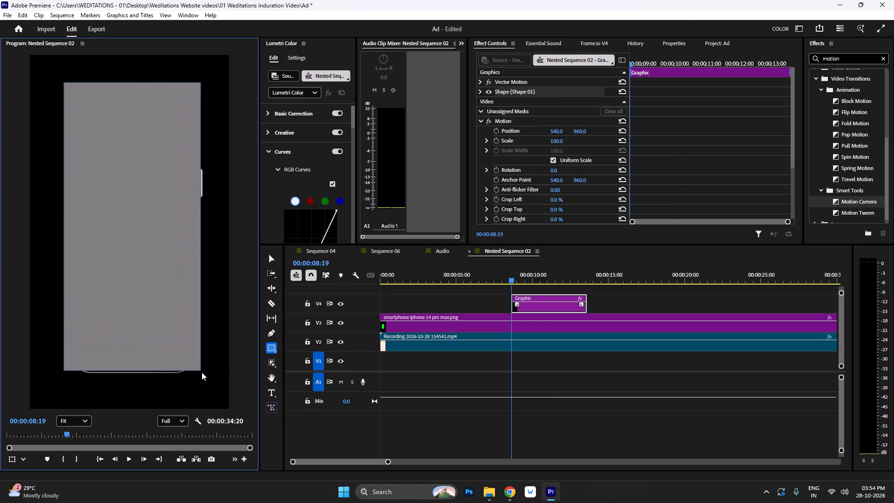
pyautogui.moveTo(202, 372); pyautogui.dragTo(203, 373)
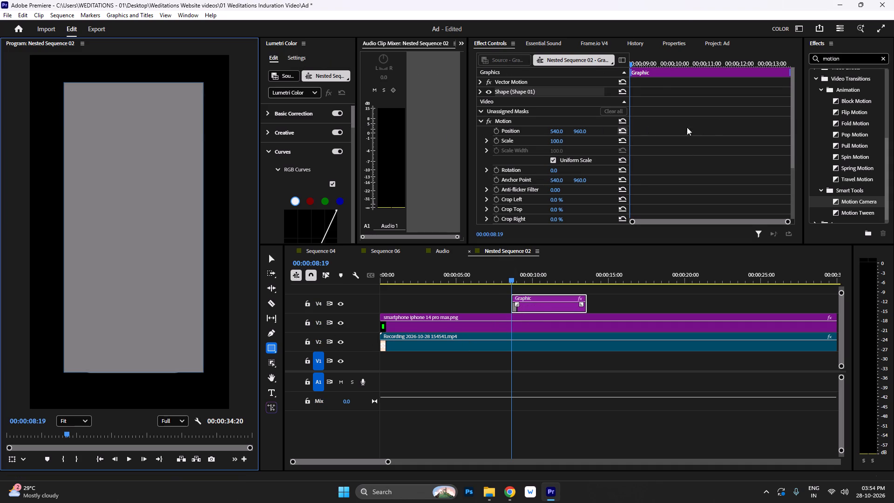
# Round the rectangle's corners with a radius of 143 in its shape properties.
pyautogui.click(673, 41)
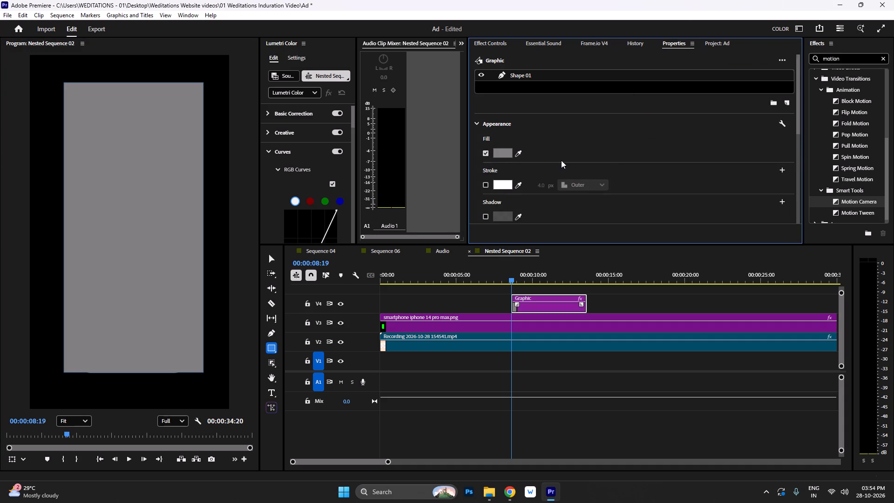
pyautogui.scroll(-16, 561, 160)
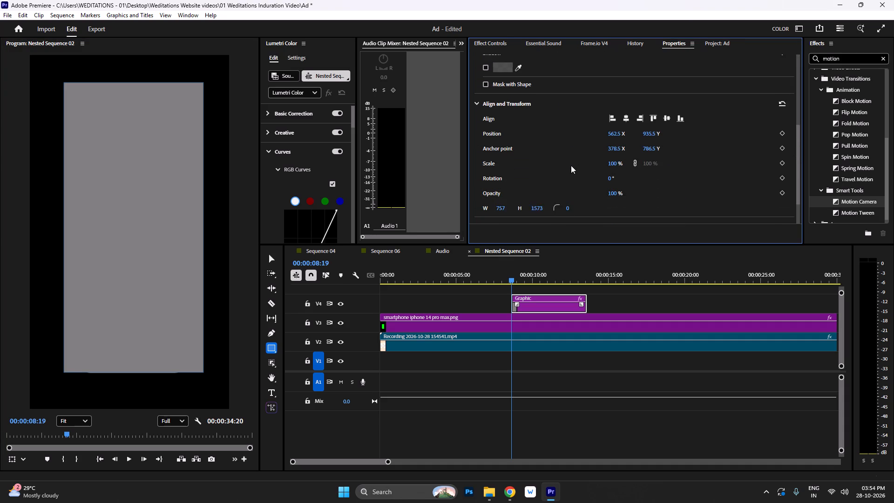
pyautogui.scroll(-5, 571, 165)
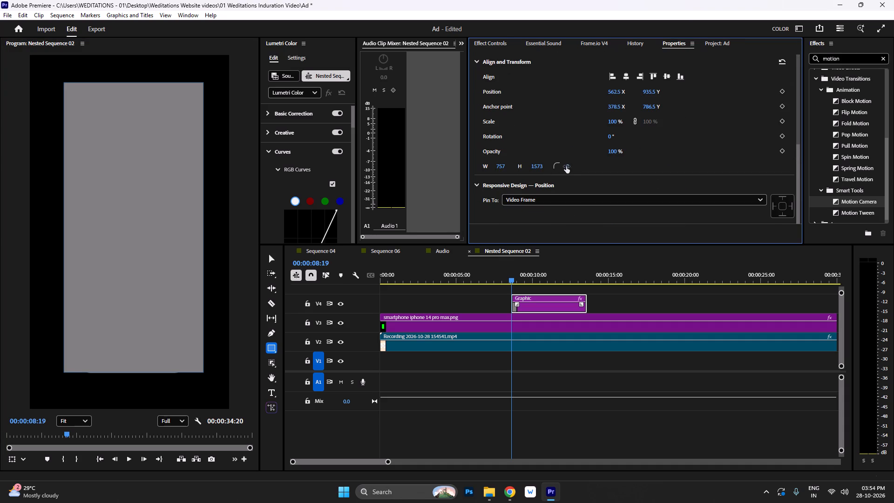
pyautogui.moveTo(566, 166); pyautogui.dragTo(615, 167)
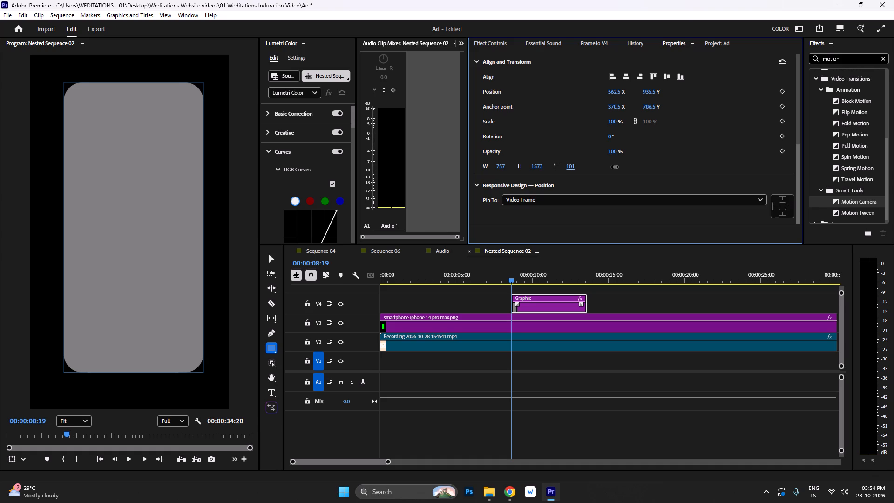
pyautogui.moveTo(615, 167); pyautogui.dragTo(643, 175)
pyautogui.click(537, 304)
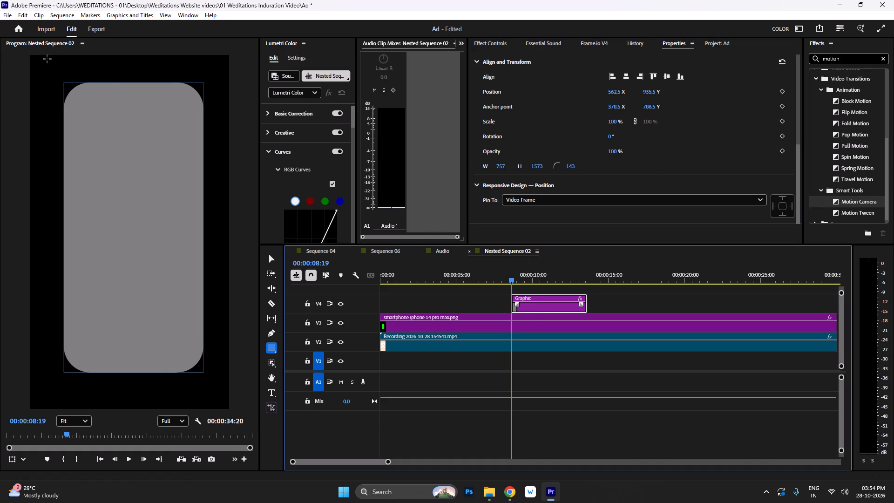
# Resize the rounded rectangle to about 684 x 1517 so its edges fit inside the phone outline.
pyautogui.click(269, 258)
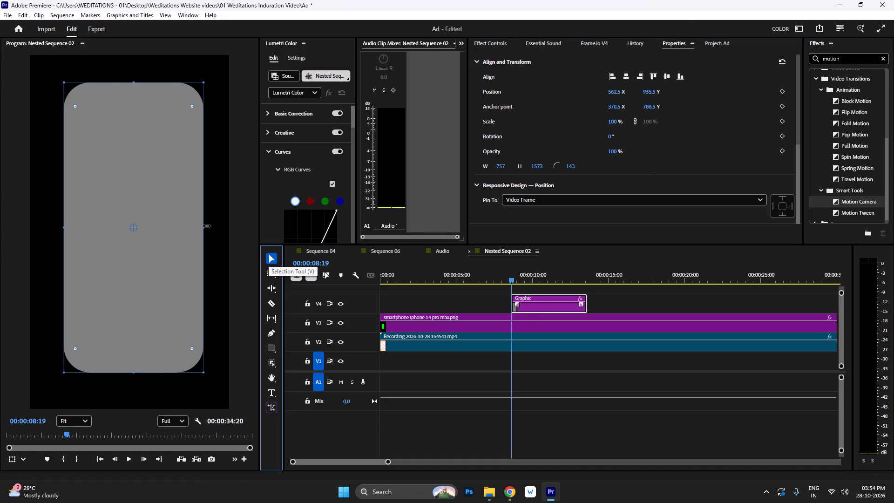
pyautogui.moveTo(206, 225); pyautogui.dragTo(197, 228)
pyautogui.moveTo(65, 230); pyautogui.dragTo(69, 230)
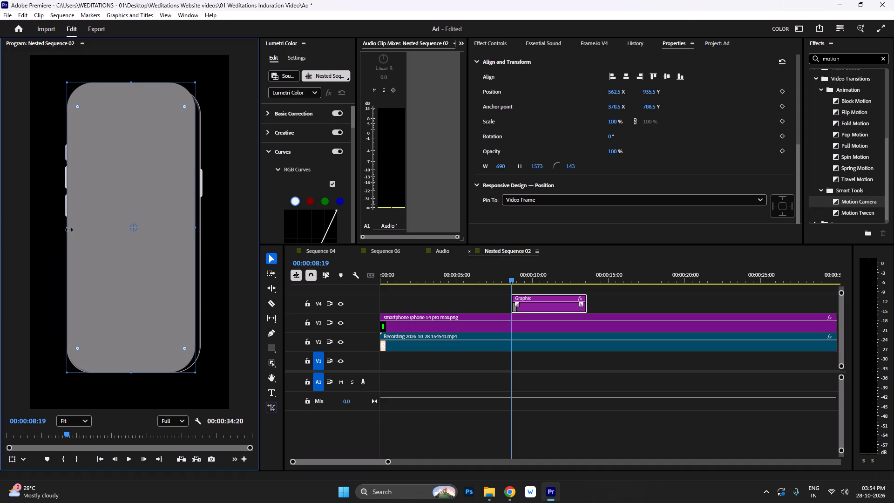
pyautogui.moveTo(69, 230); pyautogui.dragTo(70, 230)
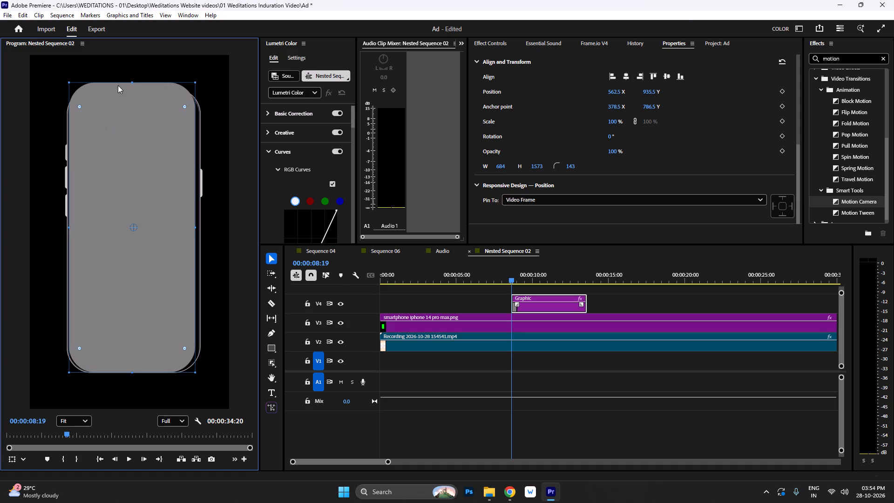
pyautogui.moveTo(132, 84); pyautogui.dragTo(139, 92)
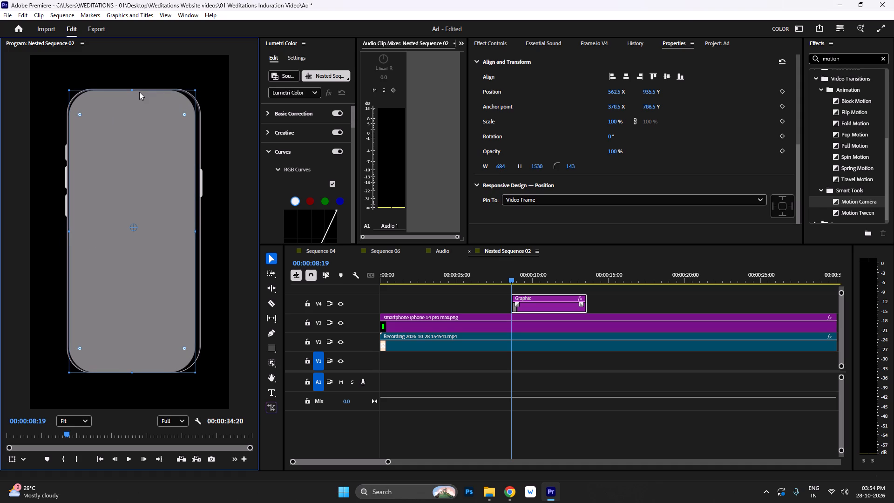
pyautogui.moveTo(139, 92); pyautogui.dragTo(143, 92)
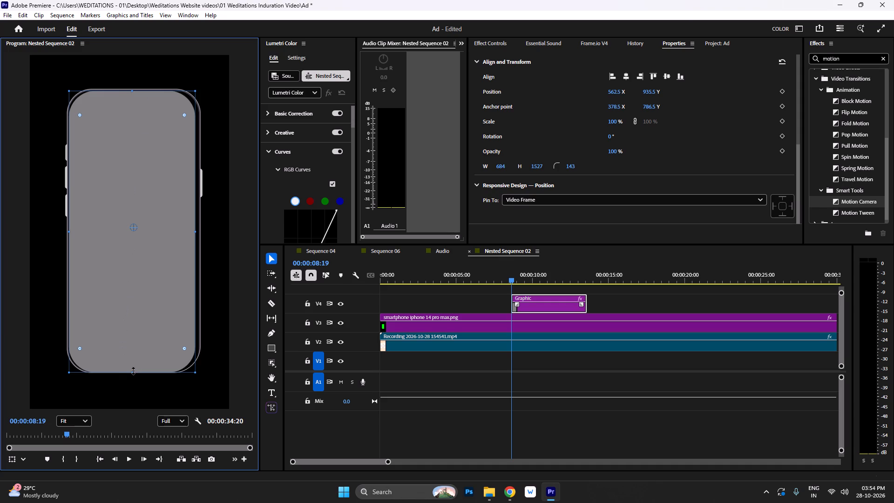
pyautogui.moveTo(133, 371); pyautogui.dragTo(141, 369)
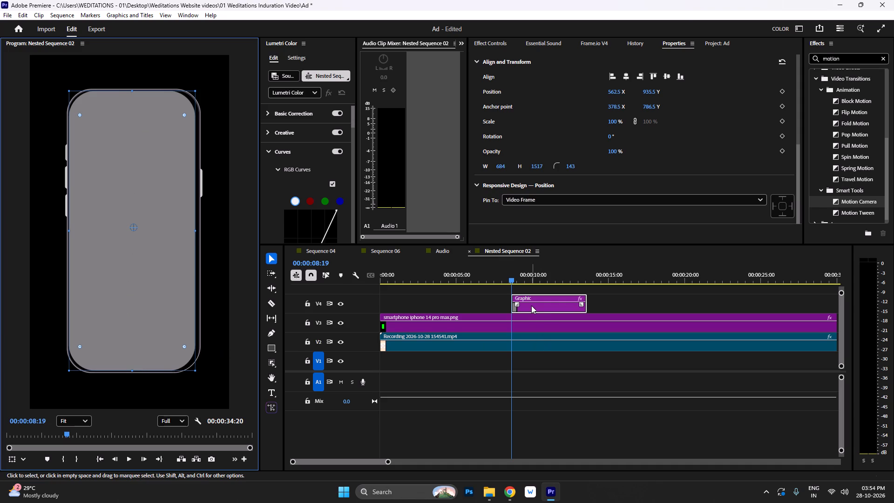
# Move the rounded rectangle graphic from V4 to V1, beneath the screen recording and phone image.
pyautogui.moveTo(531, 306); pyautogui.dragTo(536, 358)
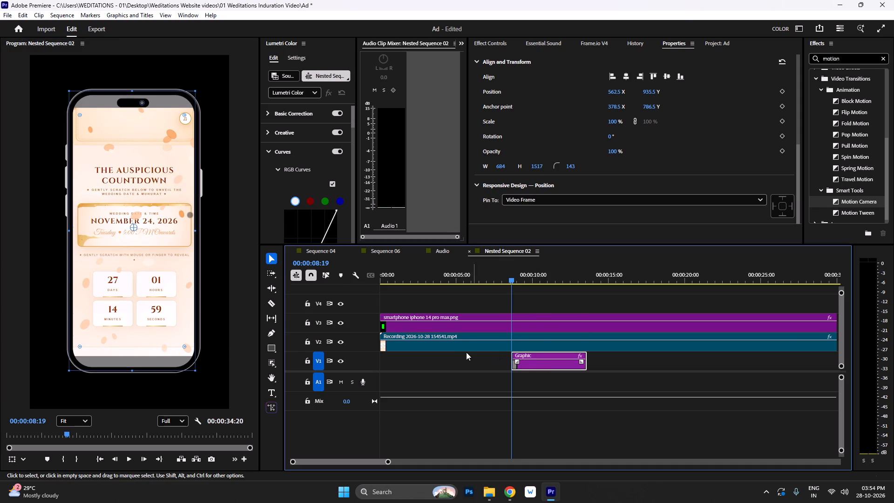
# Extend both ends of the rounded rectangle graphic on V1 so it spans the full length of the recording and phone clips.
pyautogui.keyDown('alt'); pyautogui.scroll(-4, 451, 351); pyautogui.keyUp('alt')
pyautogui.moveTo(470, 355); pyautogui.dragTo(393, 357)
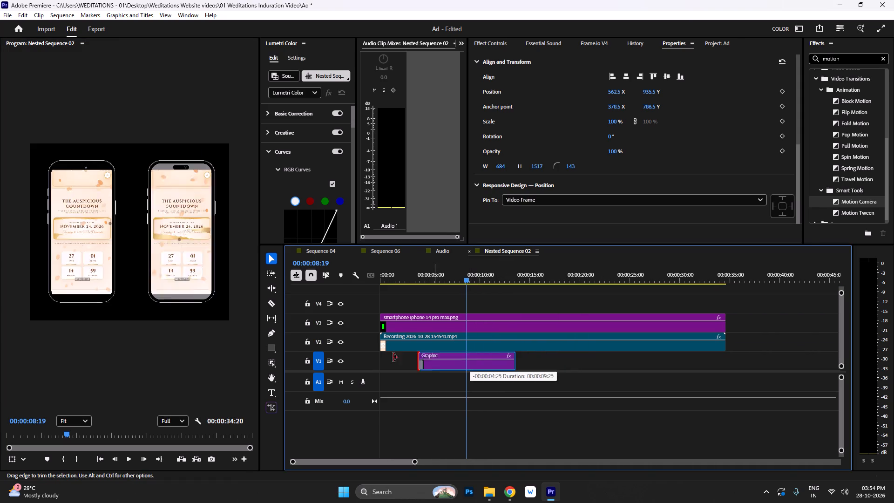
pyautogui.moveTo(393, 357); pyautogui.dragTo(352, 357)
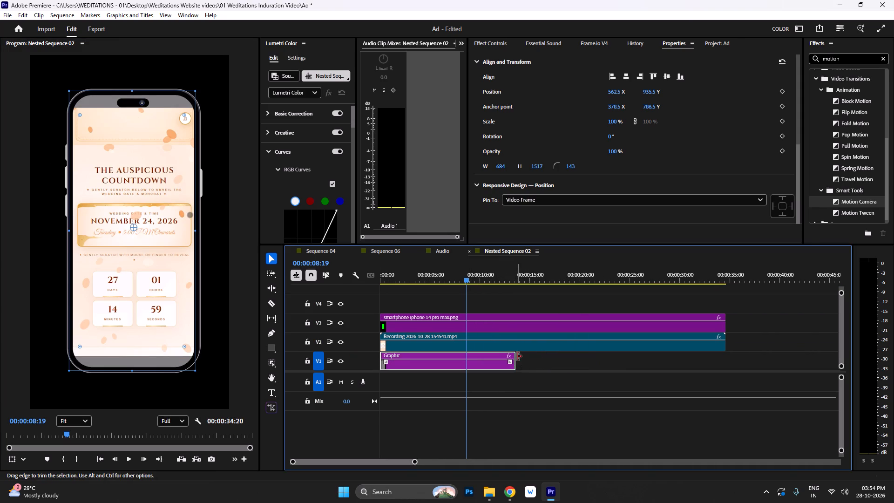
pyautogui.moveTo(517, 356); pyautogui.dragTo(727, 347)
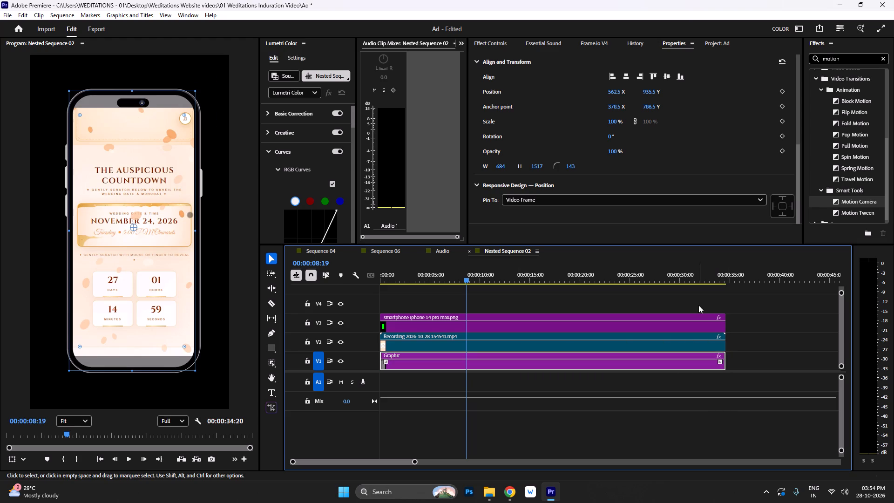
# Set the rounded rectangle's fill to the peach FFEBD2 sampled from the website background inside the phone.
pyautogui.scroll(-7, 568, 111)
pyautogui.scroll(16, 568, 112)
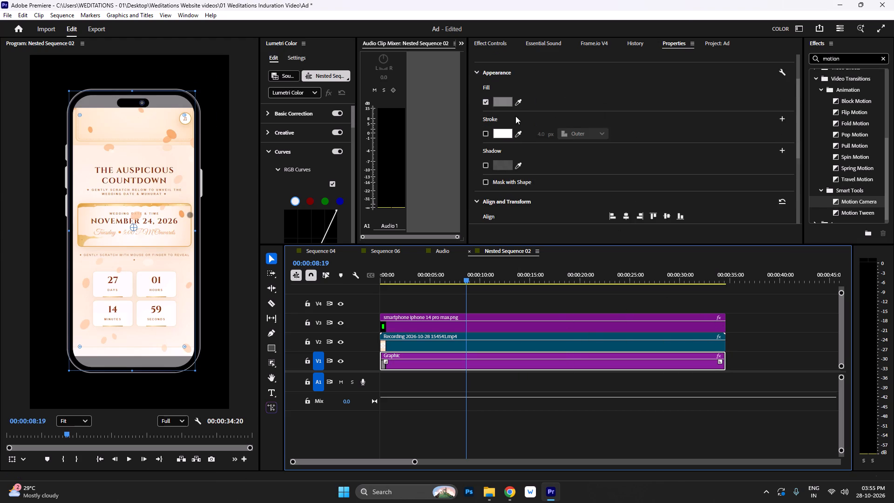
pyautogui.click(498, 110)
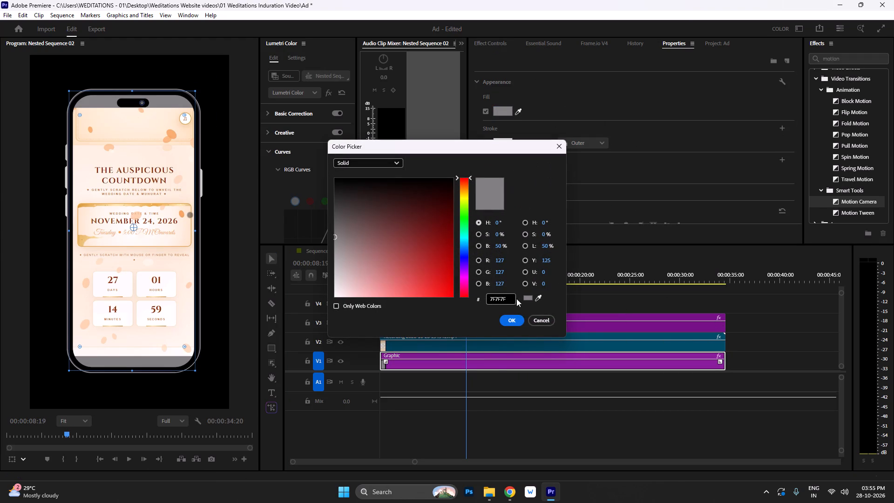
pyautogui.click(536, 299)
pyautogui.click(172, 121)
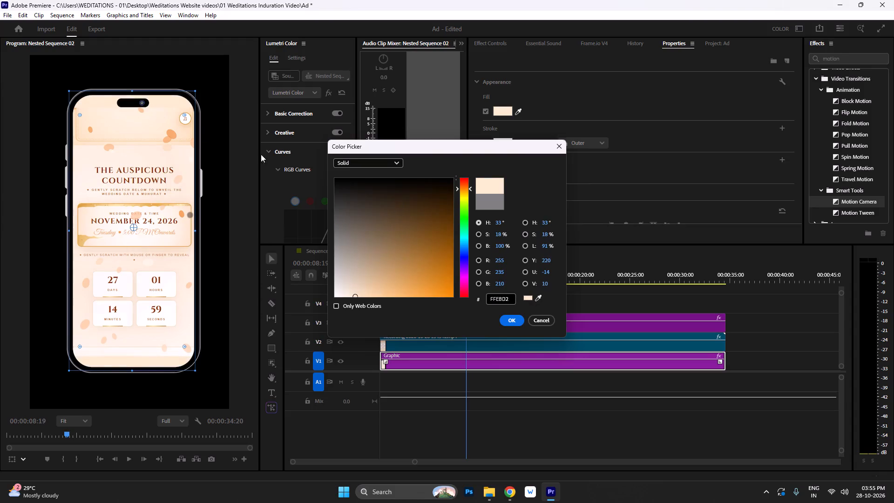
pyautogui.click(517, 319)
# Scrub through Nested Sequence 02 and play it from the start to check the backing colour against the recording.
pyautogui.moveTo(430, 275); pyautogui.dragTo(391, 275)
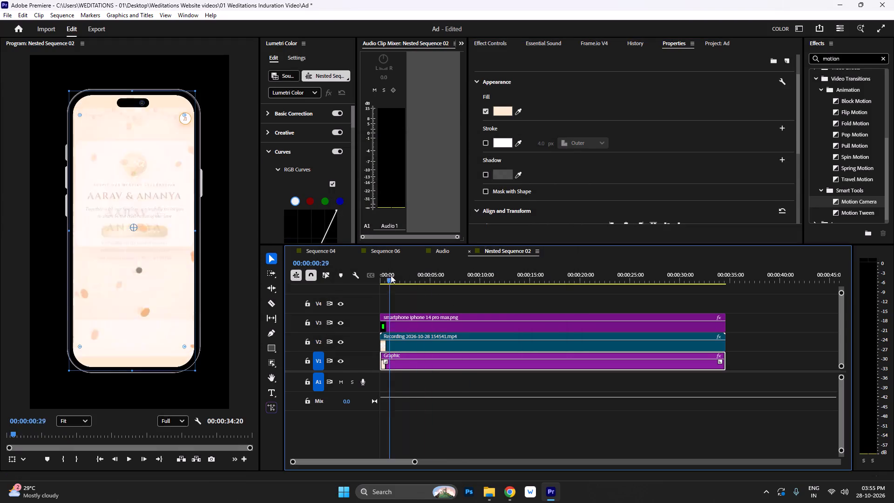
pyautogui.moveTo(391, 275); pyautogui.dragTo(632, 277)
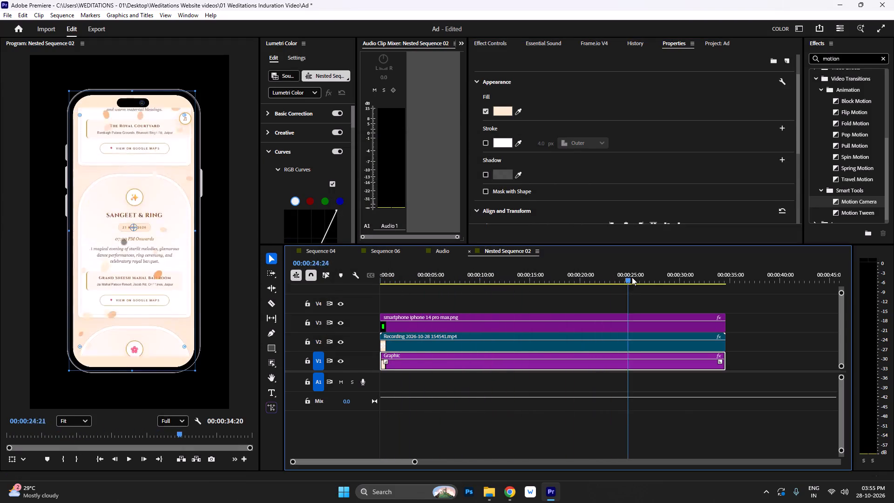
pyautogui.moveTo(632, 277); pyautogui.dragTo(295, 281)
pyautogui.press('space')
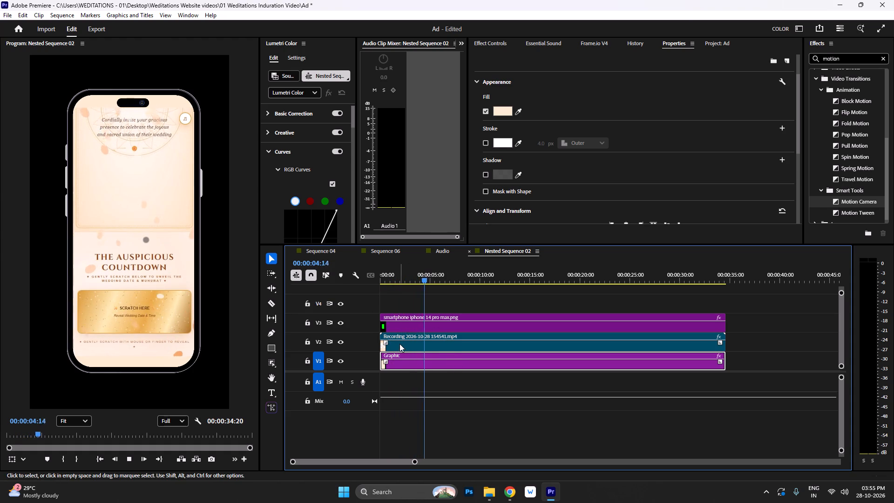
pyautogui.press('space')
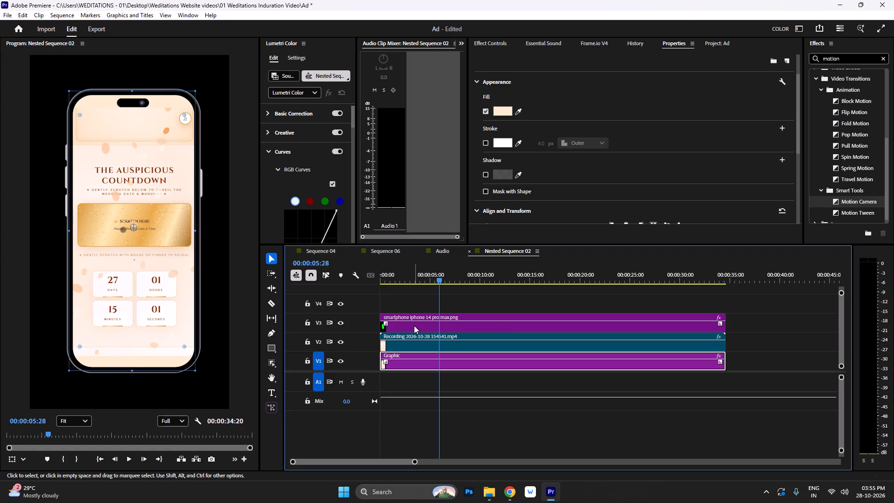
# Switch to Sequence 04 and scrub and play the phone scene to check the clips over the Color Matte.
pyautogui.click(319, 247)
pyautogui.press('space')
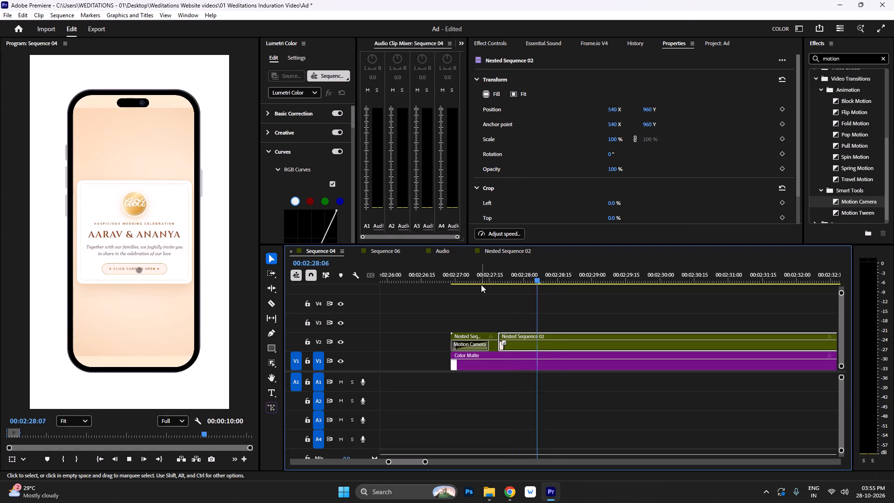
pyautogui.press('space')
pyautogui.click(525, 341)
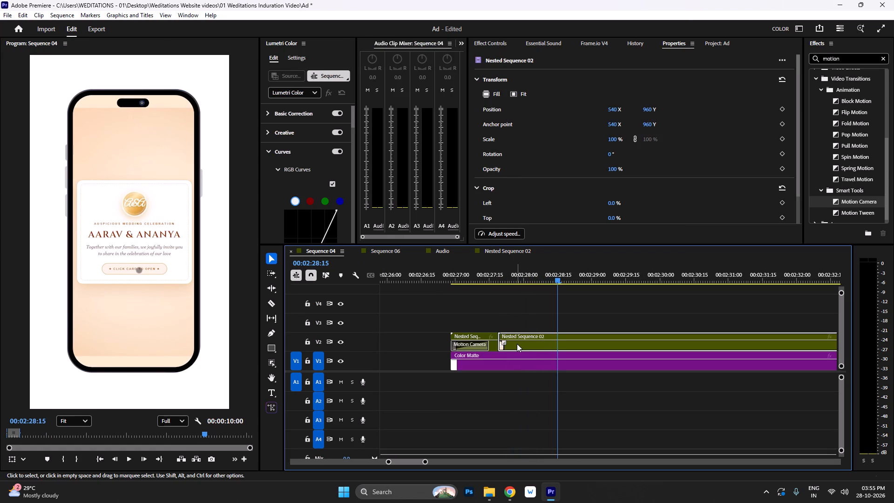
pyautogui.click(517, 344)
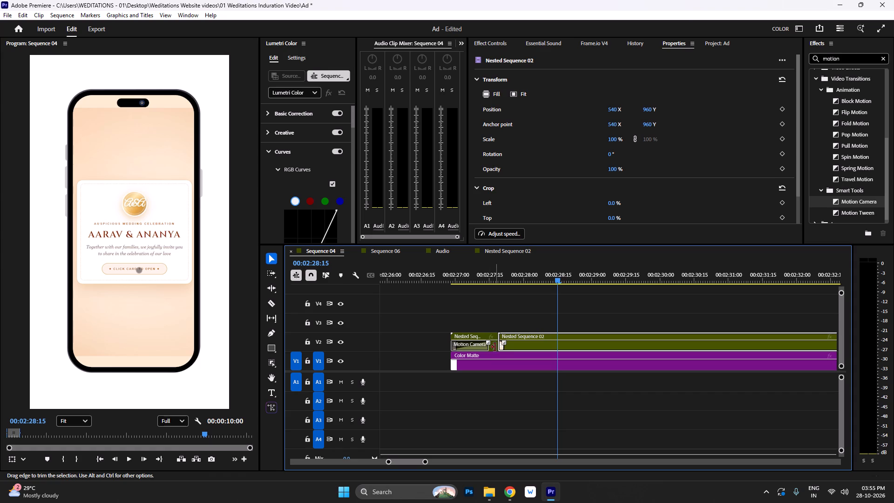
pyautogui.moveTo(467, 318); pyautogui.dragTo(535, 341)
pyautogui.scroll(-9, 519, 347)
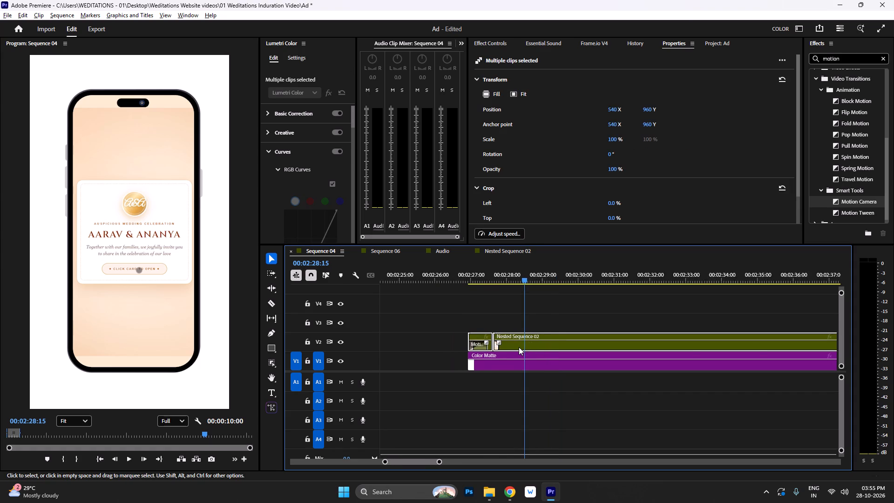
pyautogui.scroll(-19, 519, 347)
pyautogui.scroll(5, 636, 362)
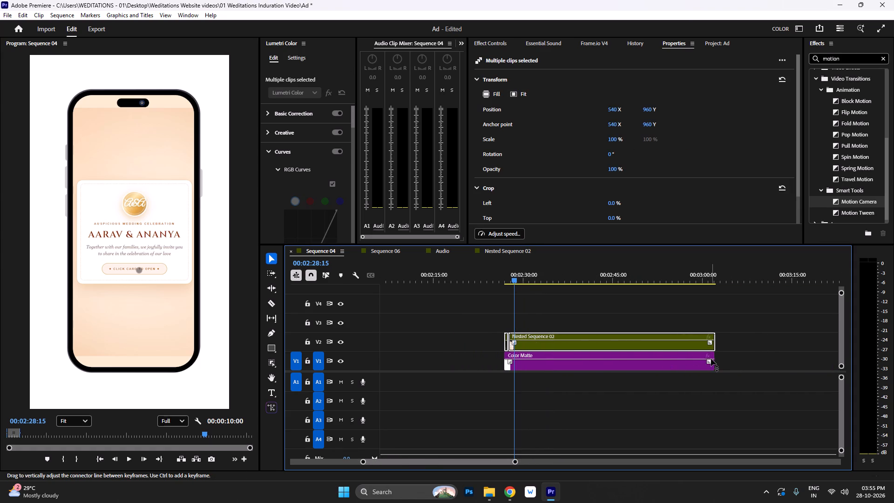
pyautogui.click(714, 364)
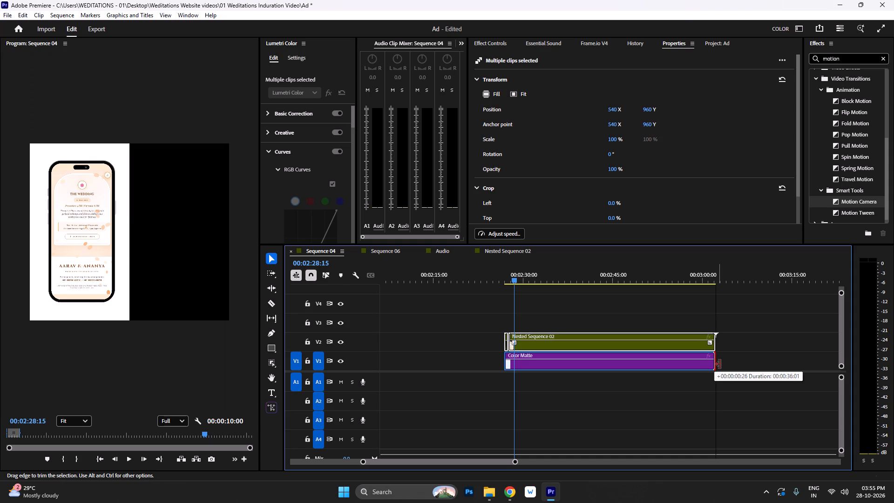
pyautogui.moveTo(515, 281); pyautogui.dragTo(501, 283)
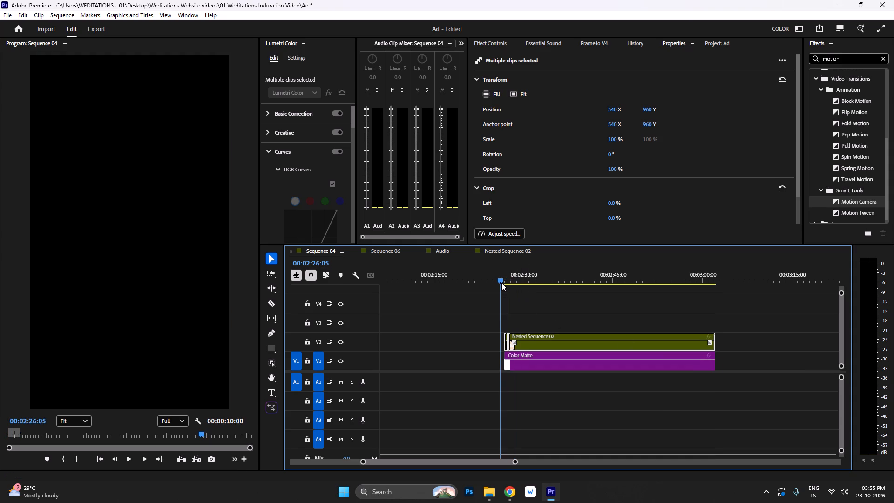
pyautogui.moveTo(501, 283); pyautogui.dragTo(575, 283)
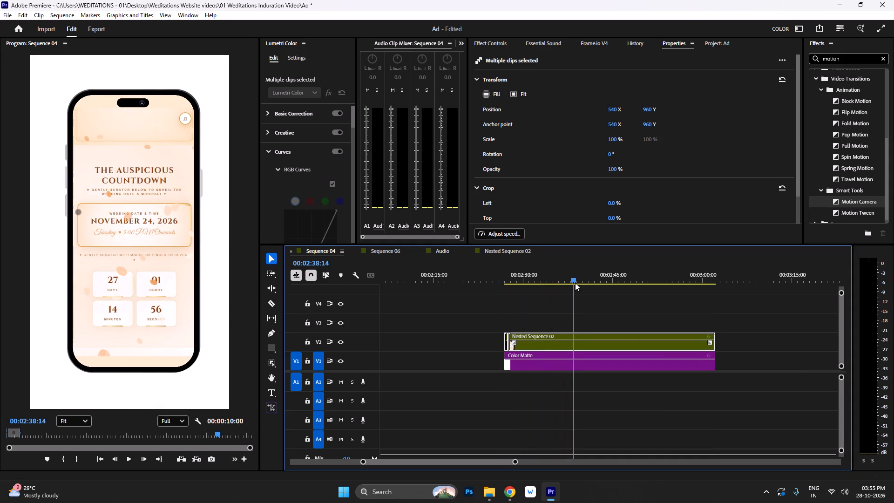
pyautogui.moveTo(510, 276); pyautogui.dragTo(505, 277)
pyautogui.press('space')
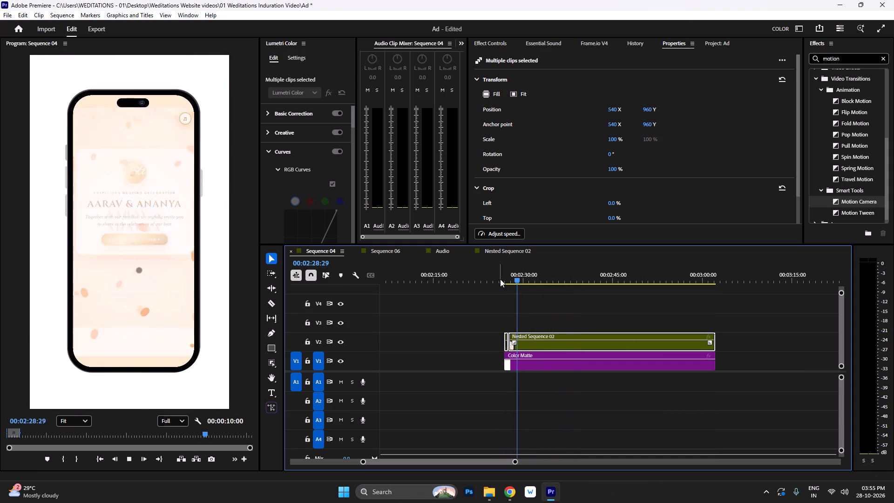
pyautogui.keyDown('alt'); pyautogui.scroll(4, 527, 356); pyautogui.keyUp('alt')
pyautogui.press('space')
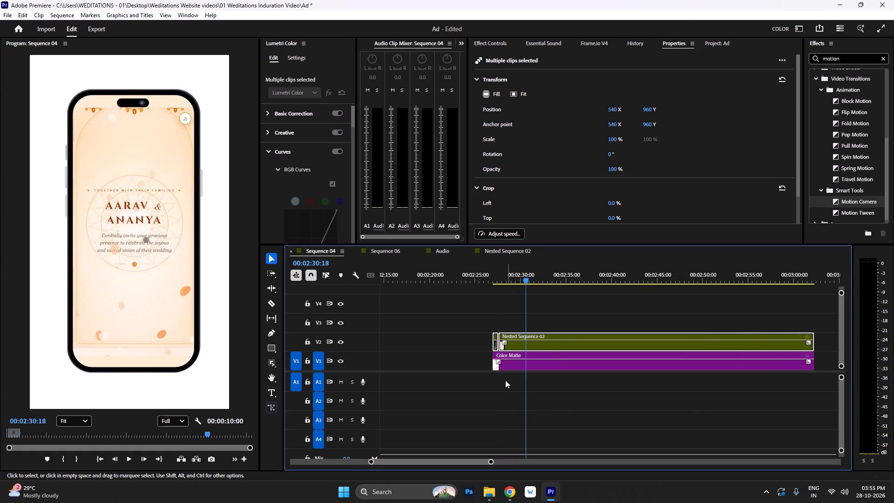
# Nest the two phone clips on V2, including the Motion Camera part, into one nested sequence with the default name.
pyautogui.click(505, 384)
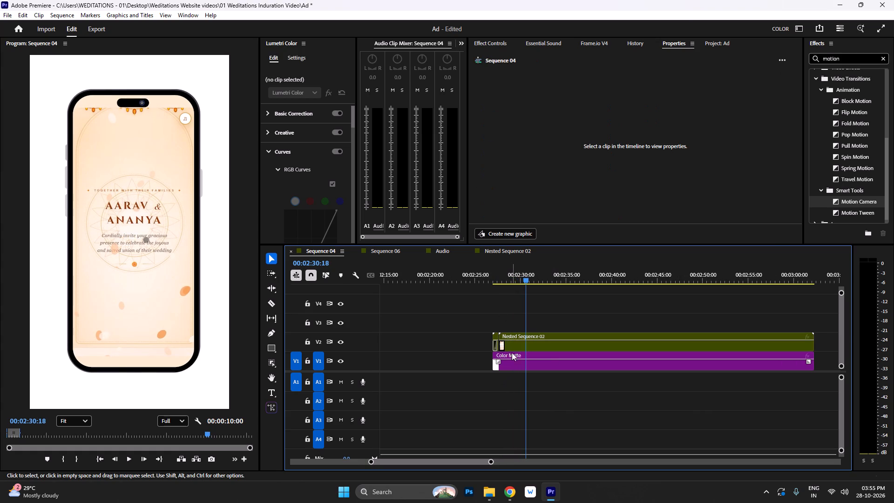
pyautogui.keyDown('alt'); pyautogui.scroll(6, 510, 346); pyautogui.keyUp('alt')
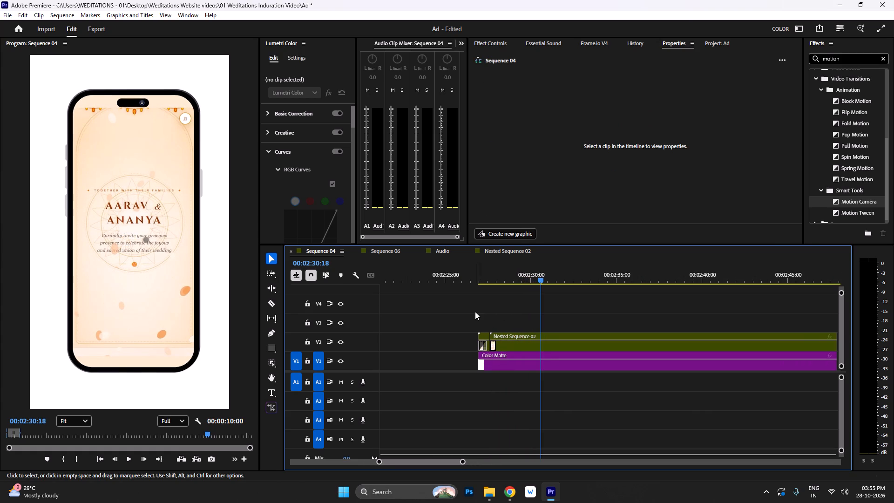
pyautogui.moveTo(475, 312); pyautogui.dragTo(524, 339)
pyautogui.rightClick(519, 342)
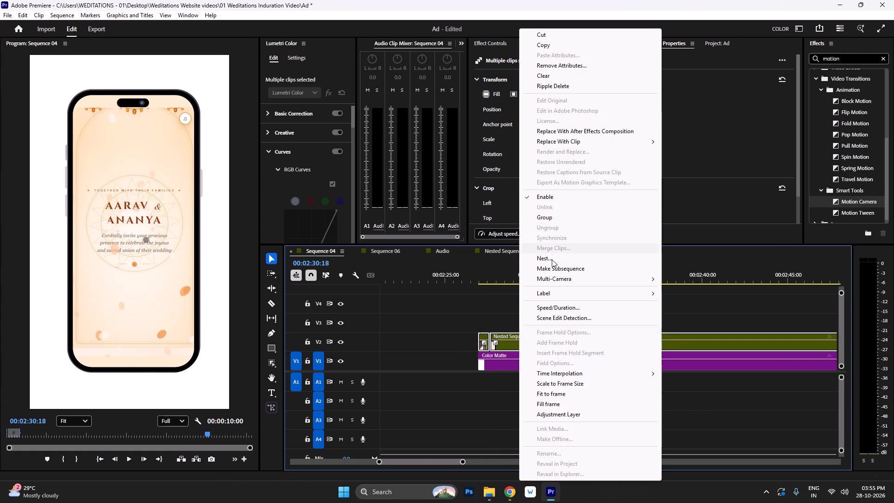
pyautogui.click(552, 259)
pyautogui.click(461, 255)
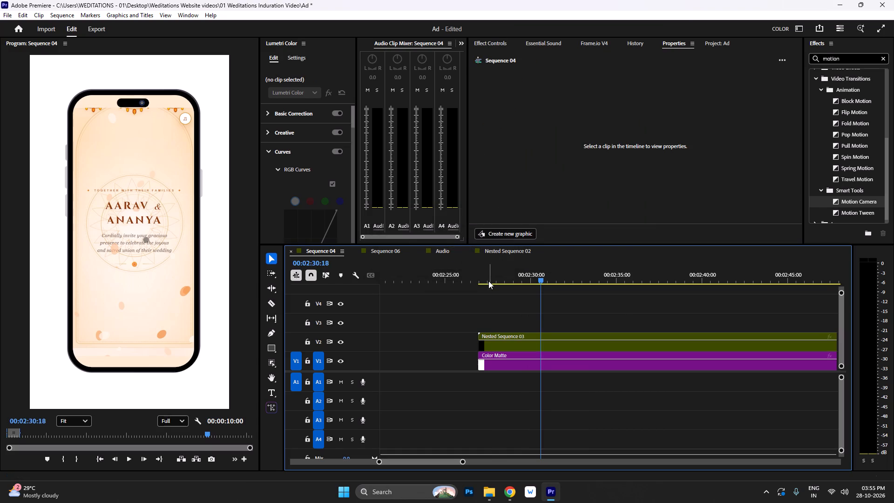
# Find the Drop Shadow effect by searching for "drop" and apply it to the newly nested phone clip on V2.
pyautogui.moveTo(488, 279); pyautogui.dragTo(500, 281)
pyautogui.click(512, 345)
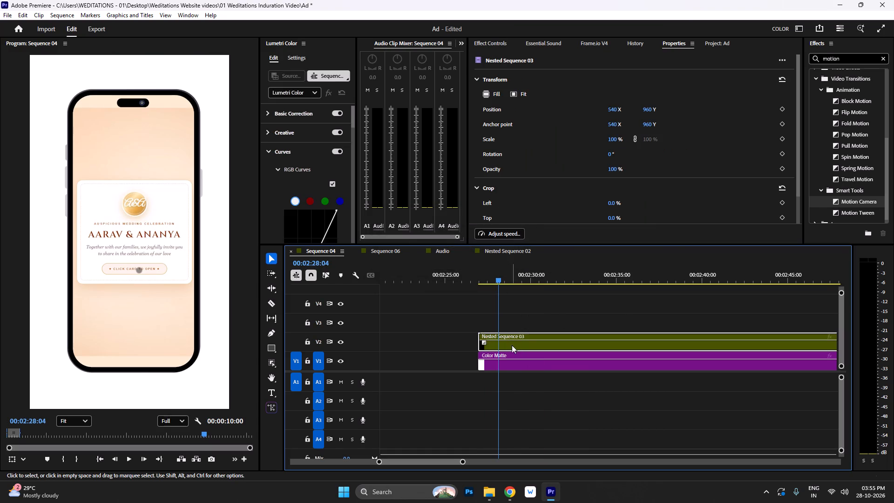
pyautogui.click(885, 56)
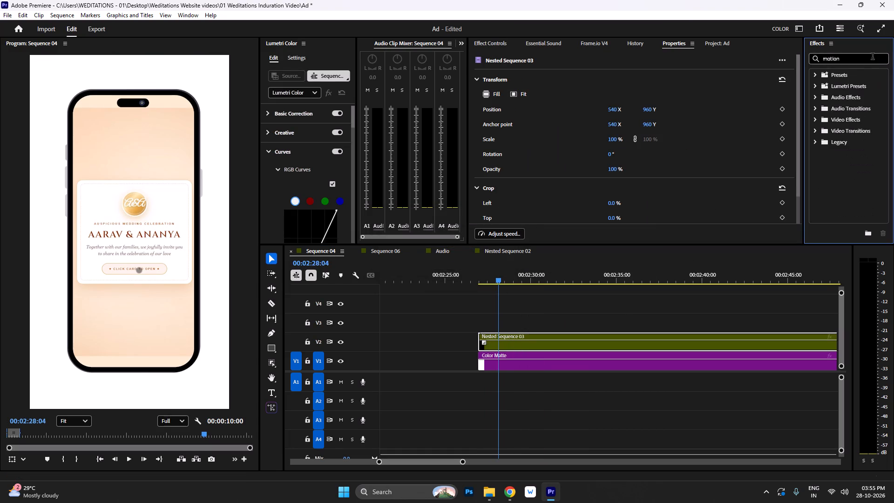
pyautogui.click(869, 57)
pyautogui.write('dro')
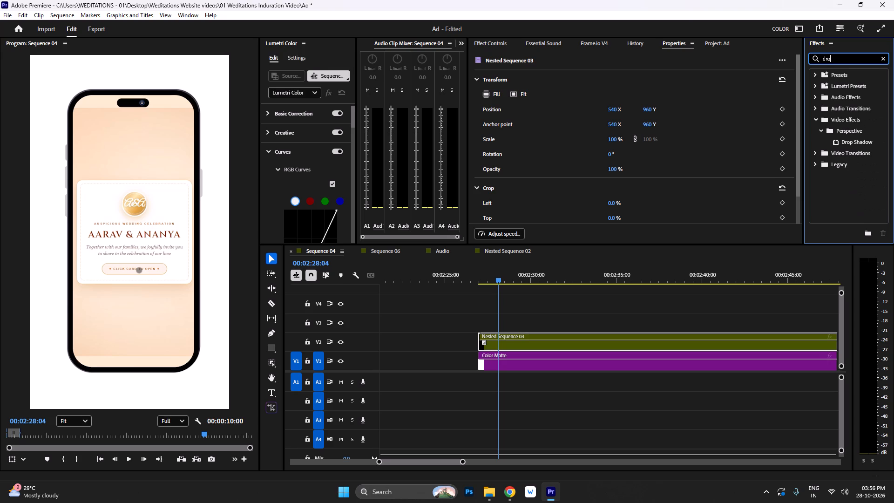
pyautogui.press('p')
pyautogui.moveTo(860, 144); pyautogui.dragTo(848, 143)
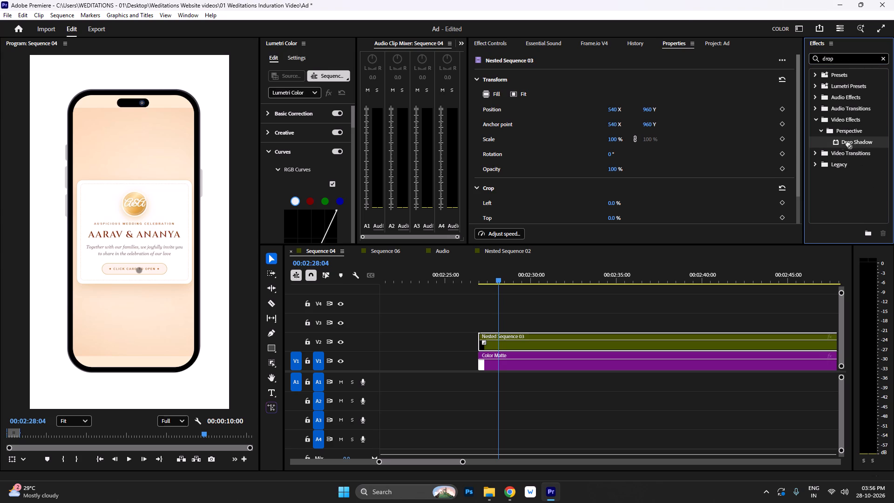
pyautogui.moveTo(848, 143); pyautogui.dragTo(544, 342)
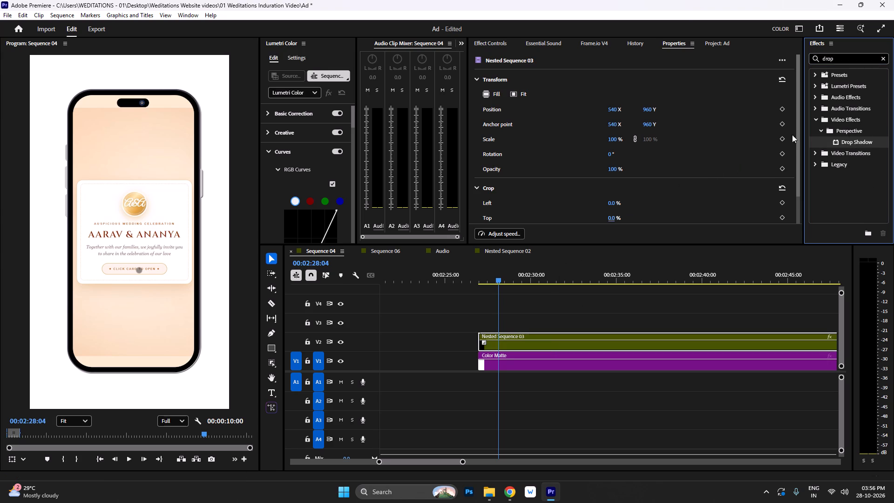
# Set the phone's drop shadow to a distance of 47 and a softness of 66, and play back the scene.
pyautogui.click(488, 41)
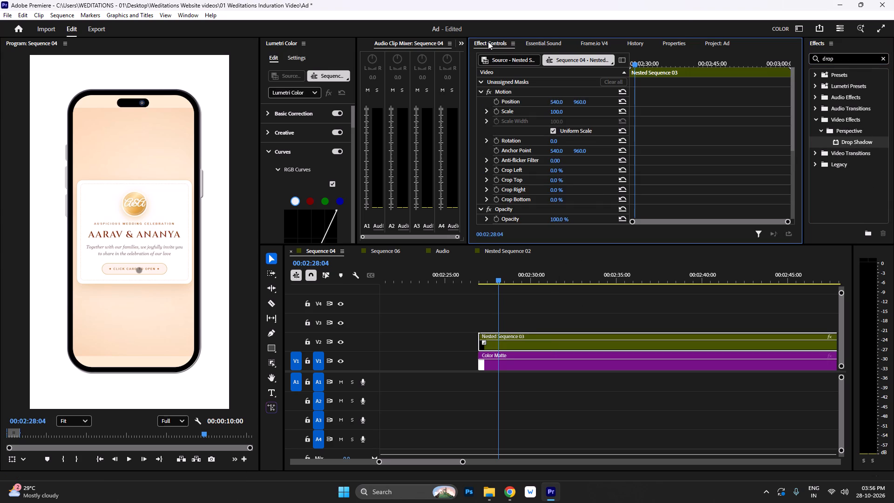
pyautogui.scroll(-13, 602, 187)
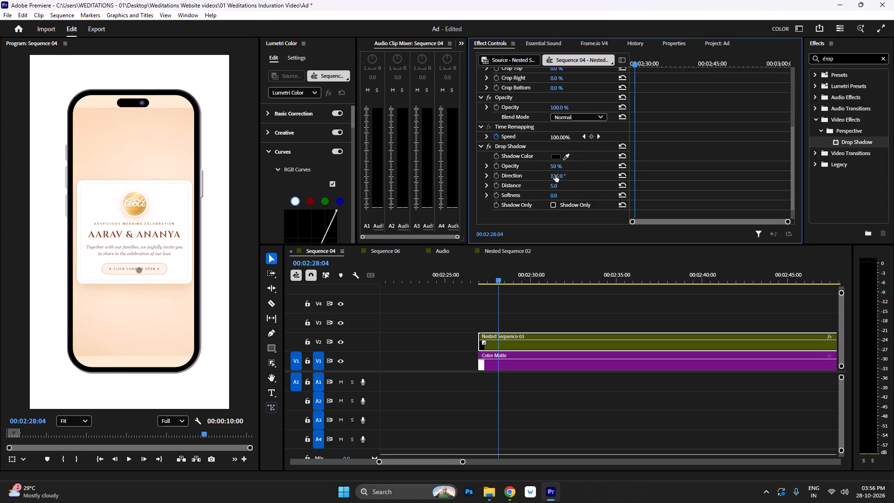
pyautogui.moveTo(556, 176); pyautogui.dragTo(560, 176)
pyautogui.moveTo(555, 188); pyautogui.dragTo(604, 189)
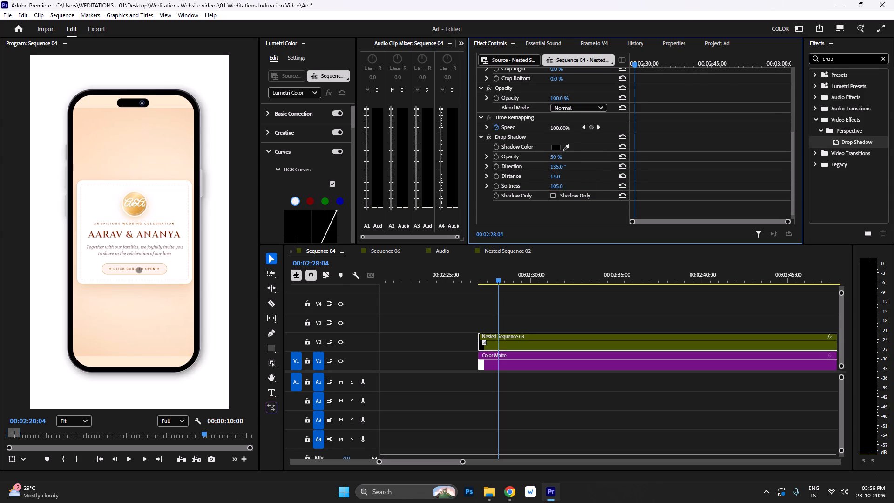
pyautogui.moveTo(604, 189); pyautogui.dragTo(587, 193)
pyautogui.moveTo(556, 178); pyautogui.dragTo(579, 179)
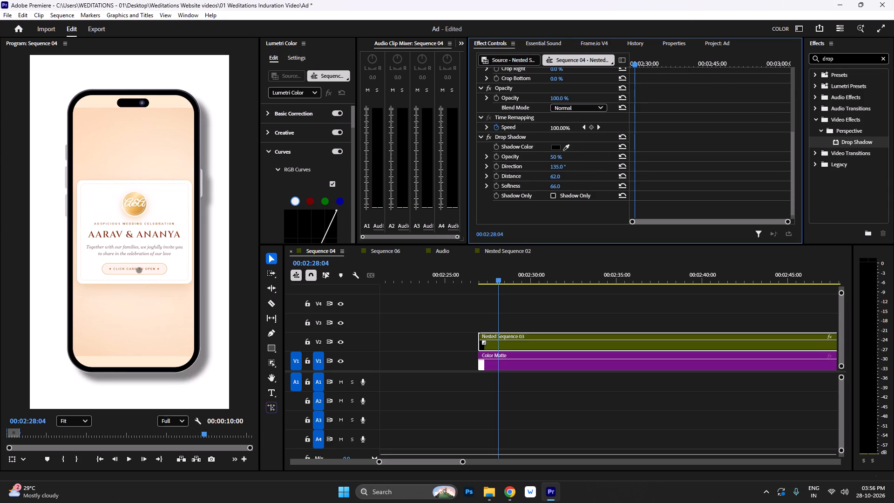
pyautogui.moveTo(579, 179); pyautogui.dragTo(572, 181)
pyautogui.press('space')
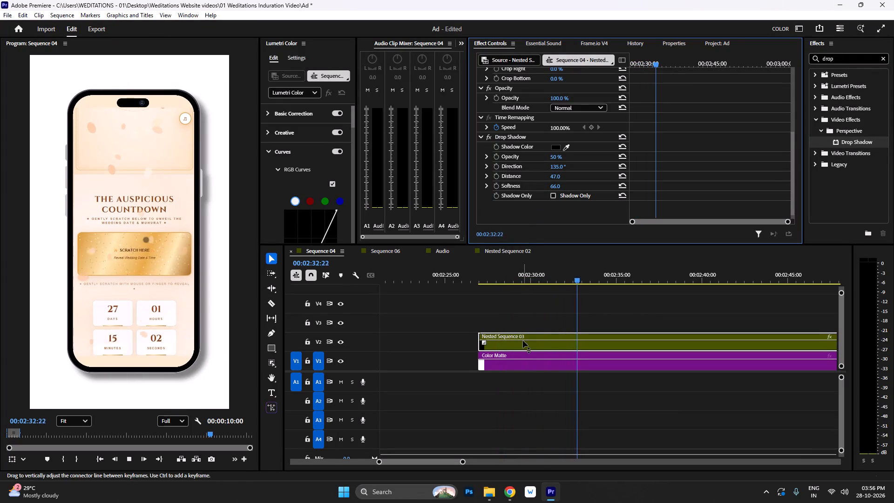
# Stop the playback, deselect the phone clip and save the project.
pyautogui.press('space')
pyautogui.click(545, 302)
pyautogui.hotkey('ctrl', 's')
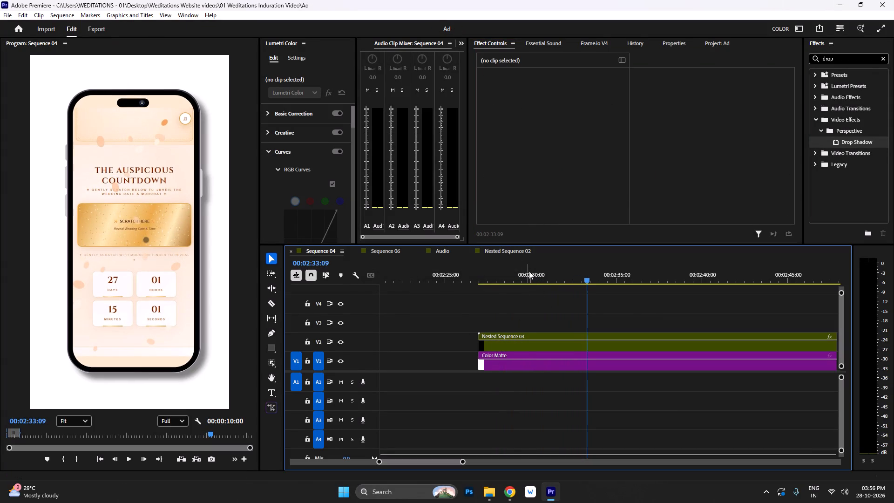
# Play and scrub the opening seconds of the phone scene in Sequence 04 to check the shadowed mockup.
pyautogui.moveTo(529, 271); pyautogui.dragTo(485, 278)
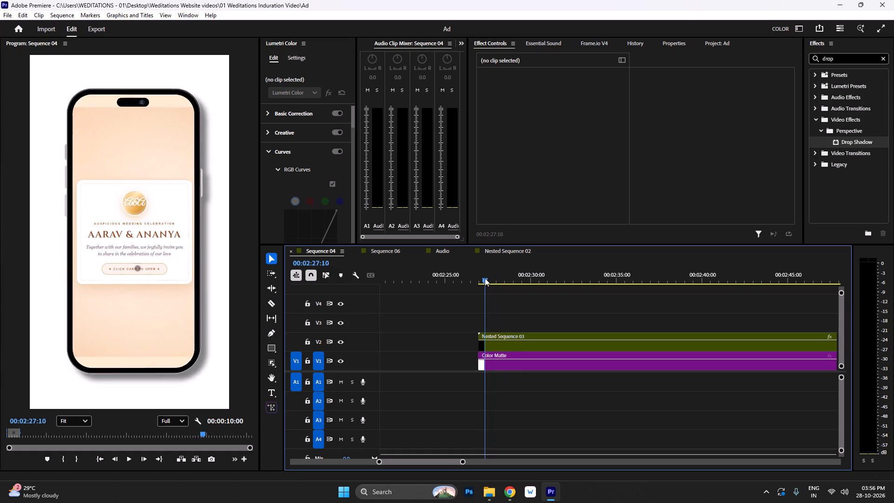
pyautogui.moveTo(485, 278); pyautogui.dragTo(478, 278)
pyautogui.press('space')
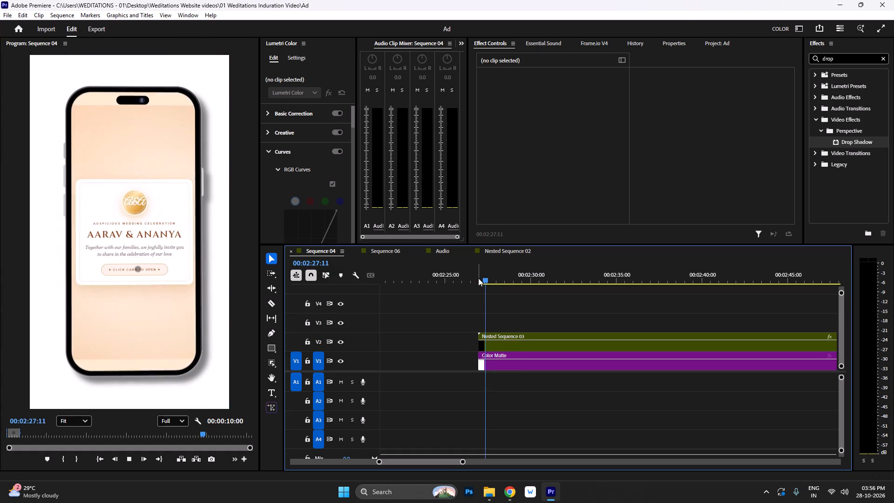
pyautogui.press('space')
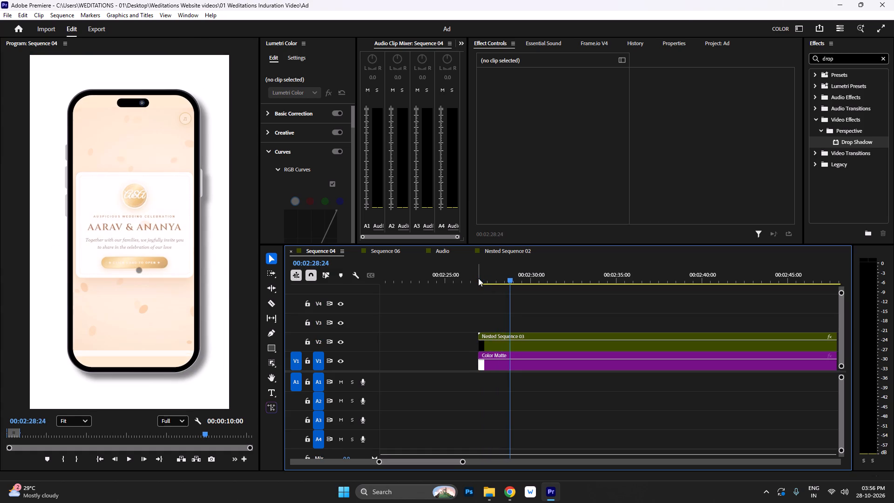
pyautogui.press('space')
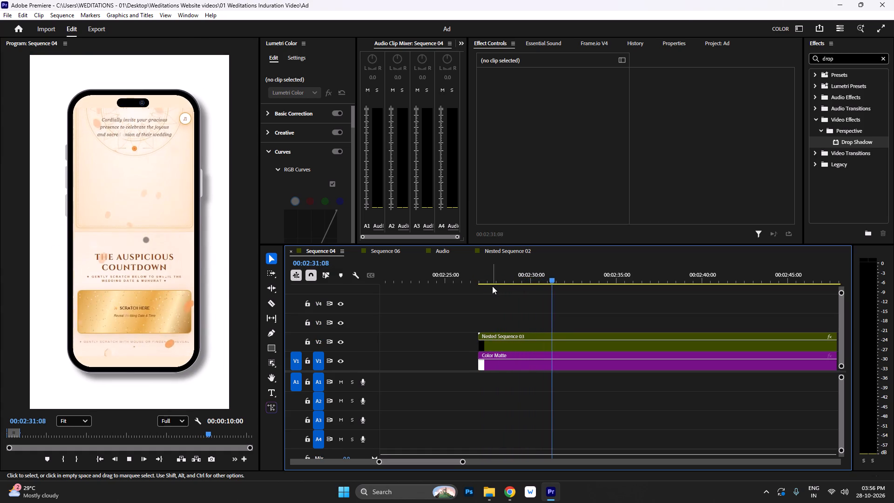
pyautogui.press('space')
pyautogui.moveTo(498, 269); pyautogui.dragTo(484, 272)
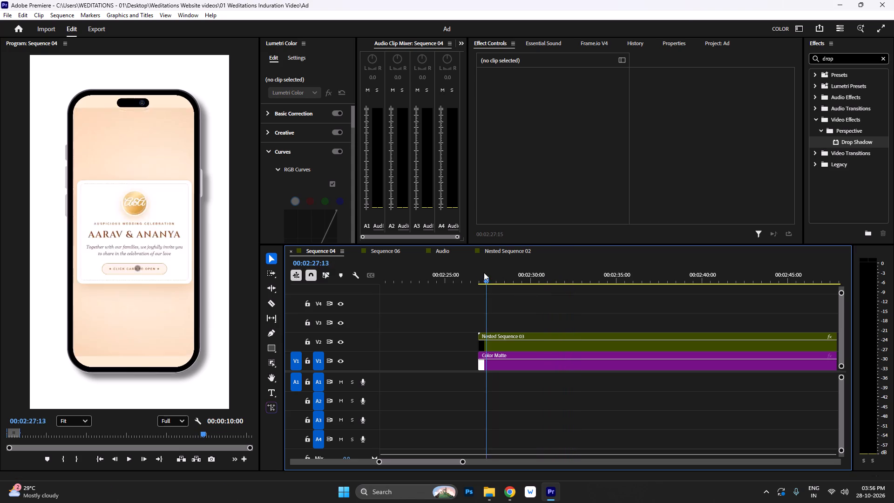
pyautogui.moveTo(484, 272); pyautogui.dragTo(510, 273)
pyautogui.hotkey('alt', 'Tab')
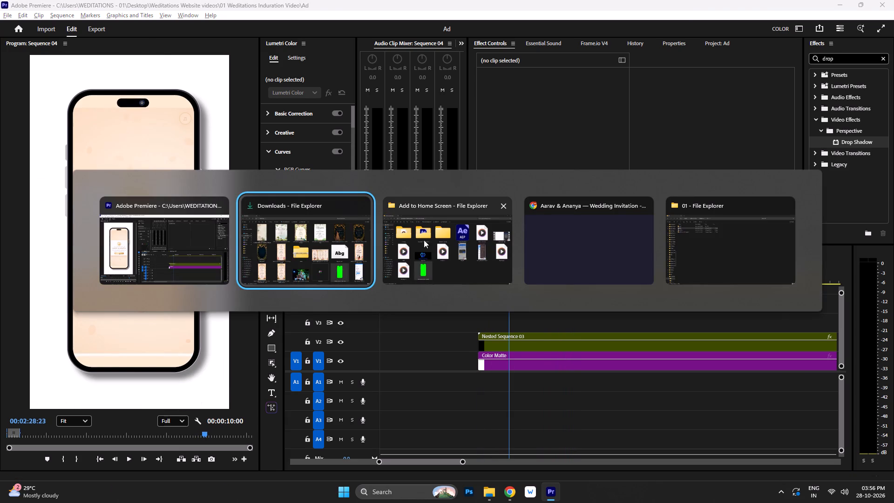
pyautogui.keyDown('alt'); pyautogui.click(398, 350); pyautogui.keyUp('alt')
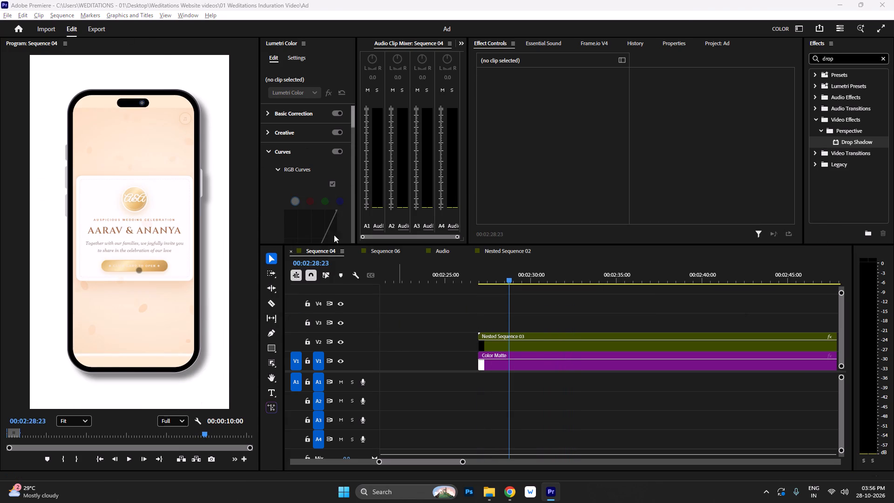
# Add the title text "Weditations" above the phone mockup and centre-align it.
pyautogui.click(273, 391)
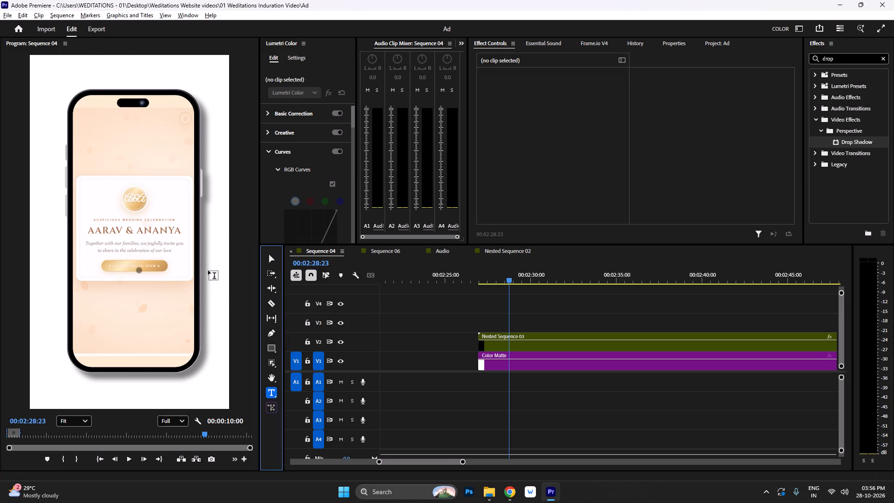
pyautogui.click(118, 84)
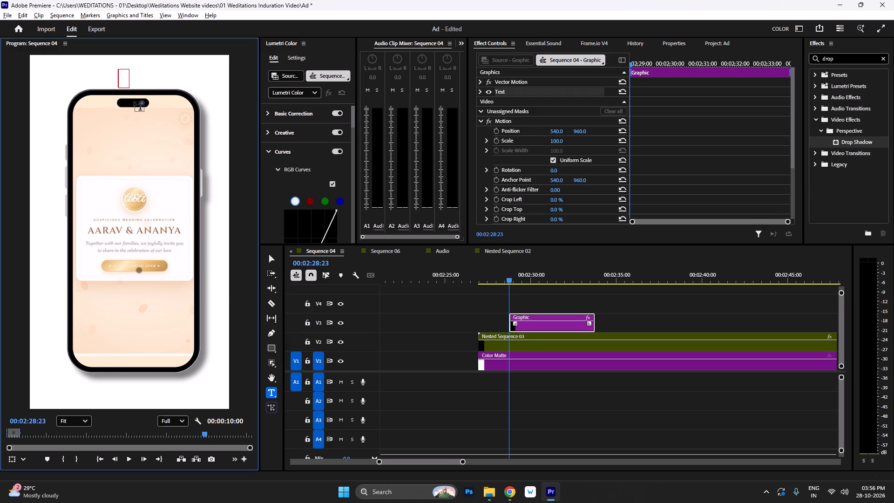
pyautogui.write('We')
pyautogui.write('ditations')
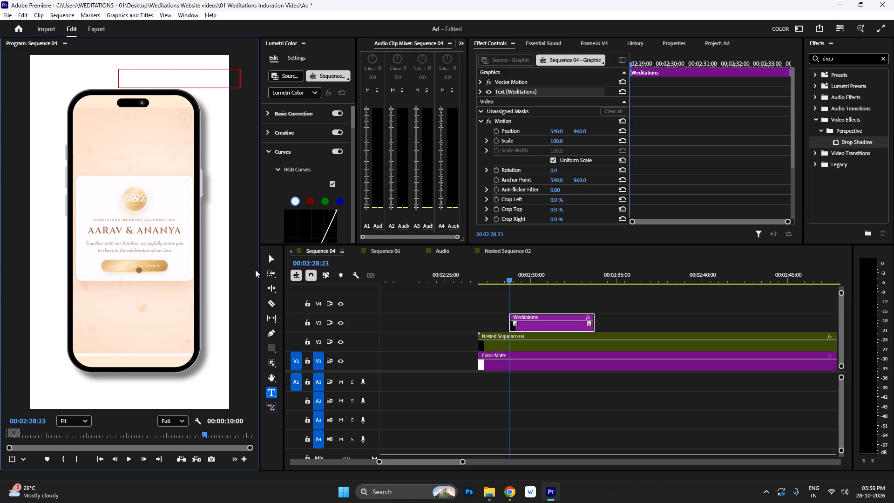
pyautogui.click(271, 258)
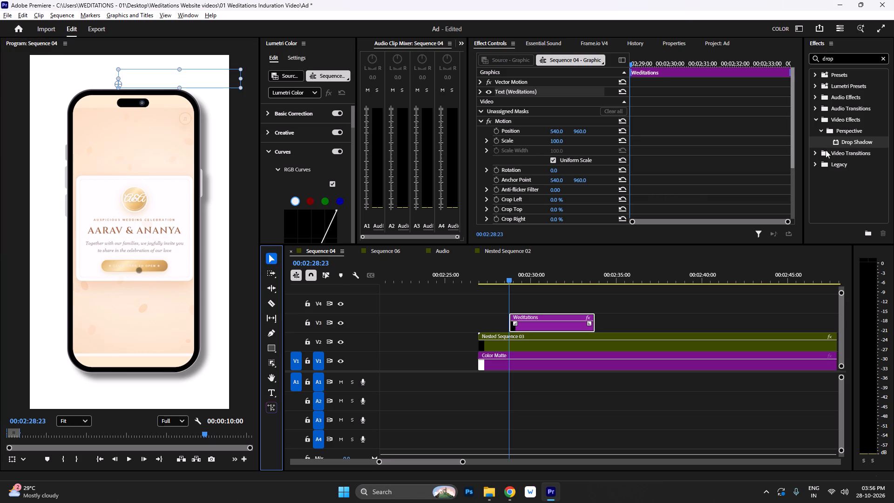
pyautogui.click(673, 44)
pyautogui.click(502, 192)
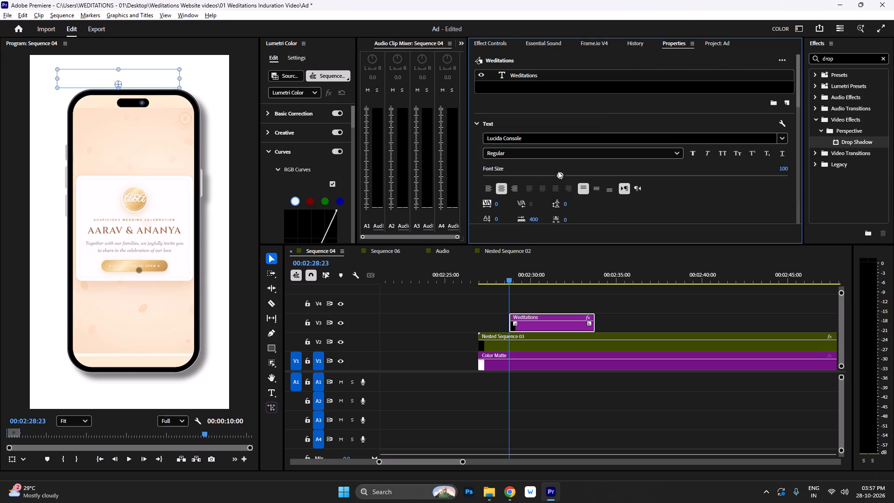
# Change the Weditations title's fill to a bright, saturated blue.
pyautogui.scroll(-4, 695, 193)
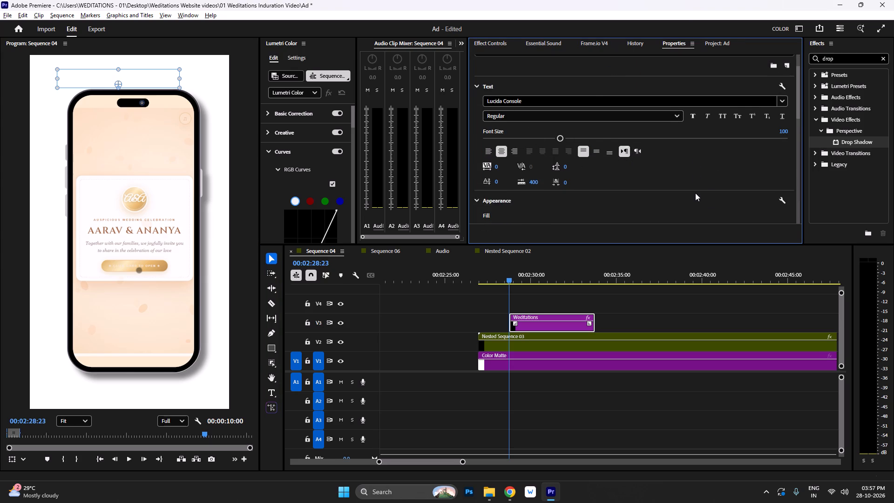
pyautogui.scroll(-6, 695, 193)
pyautogui.scroll(-5, 628, 177)
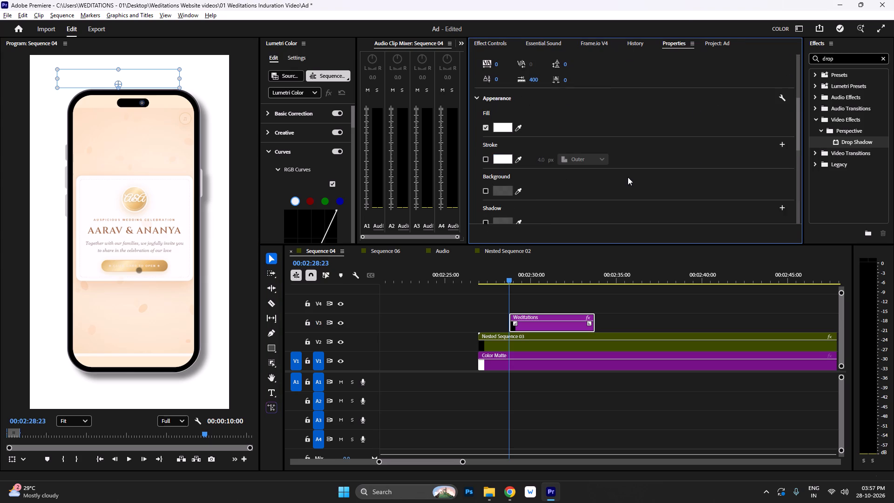
pyautogui.scroll(-6, 660, 166)
pyautogui.scroll(6, 660, 166)
pyautogui.click(505, 129)
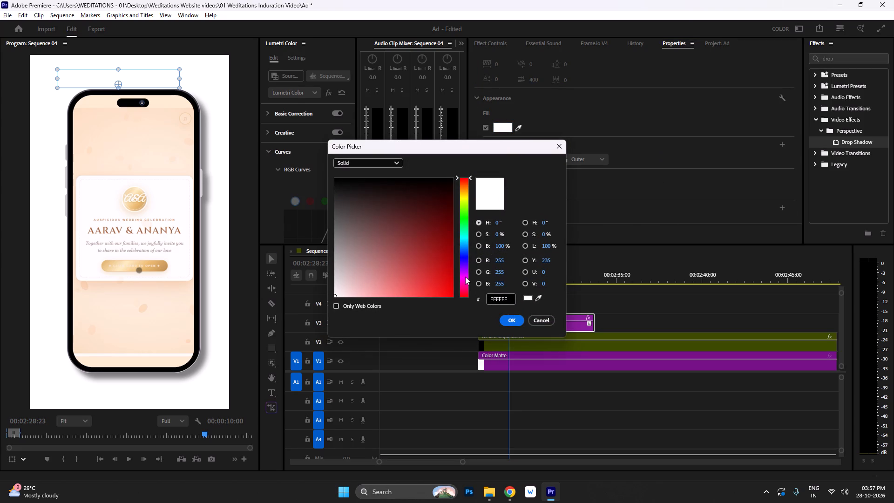
pyautogui.moveTo(462, 265); pyautogui.dragTo(467, 248)
pyautogui.moveTo(431, 258); pyautogui.dragTo(473, 311)
pyautogui.click(515, 320)
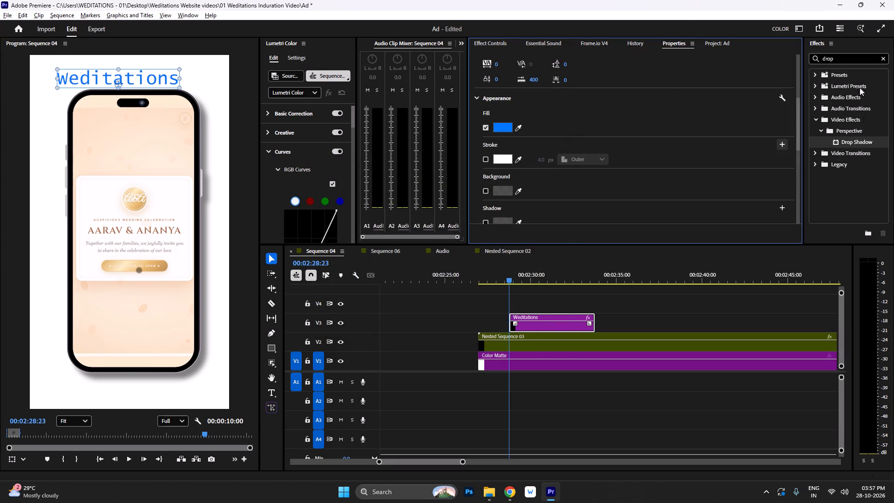
# Set the Weditations title's font to LEMON MILK.
pyautogui.scroll(14, 560, 163)
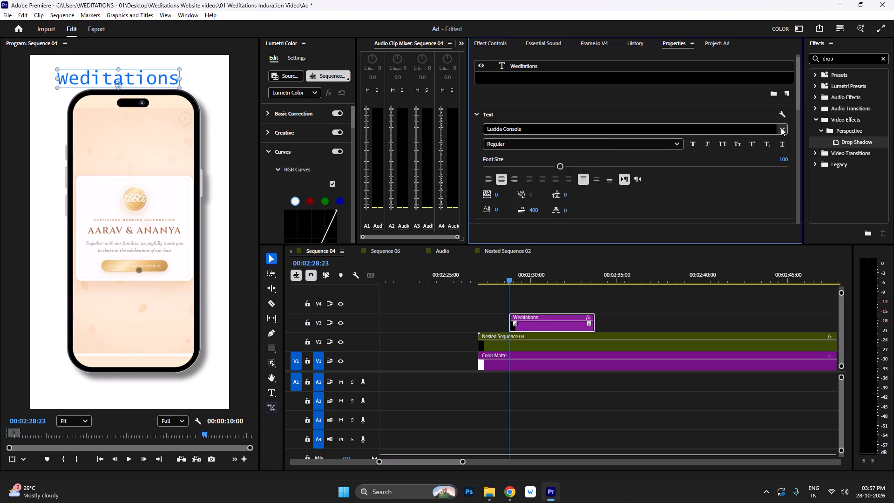
pyautogui.click(781, 128)
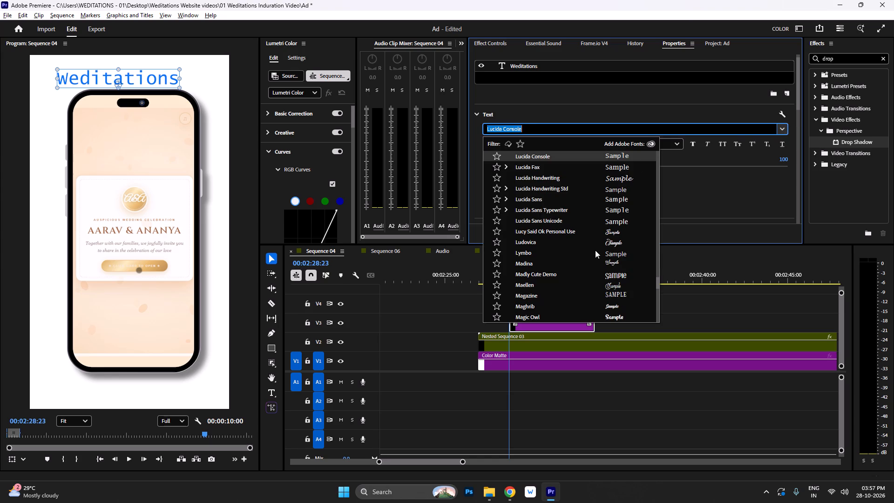
pyautogui.scroll(20, 619, 237)
pyautogui.scroll(14, 619, 237)
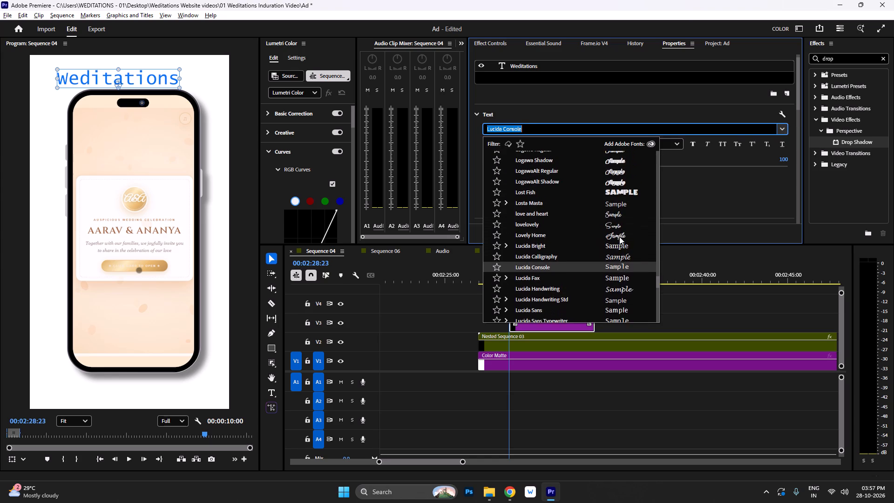
pyautogui.scroll(18, 619, 237)
pyautogui.scroll(5, 619, 237)
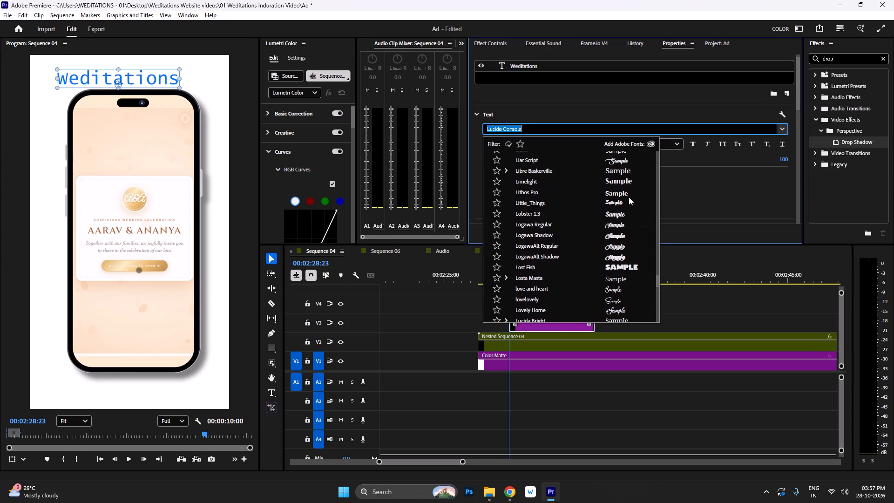
pyautogui.scroll(9, 629, 197)
pyautogui.moveTo(657, 282); pyautogui.dragTo(657, 269)
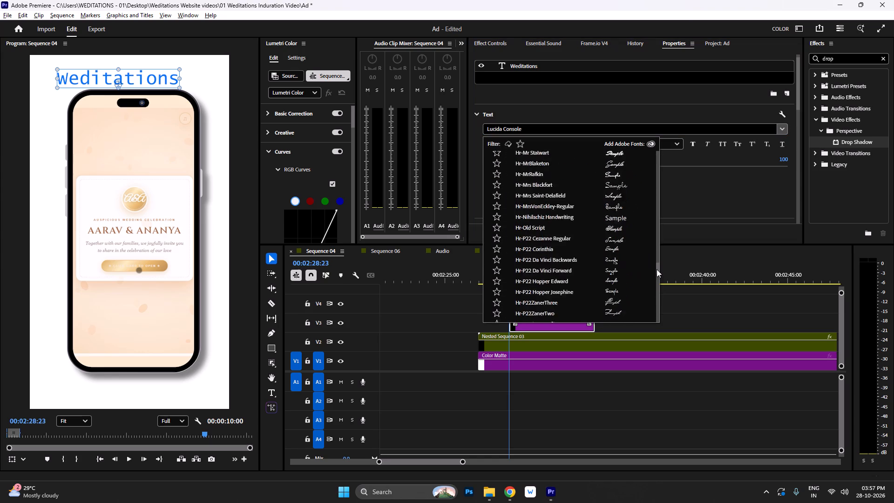
pyautogui.moveTo(657, 269); pyautogui.dragTo(656, 248)
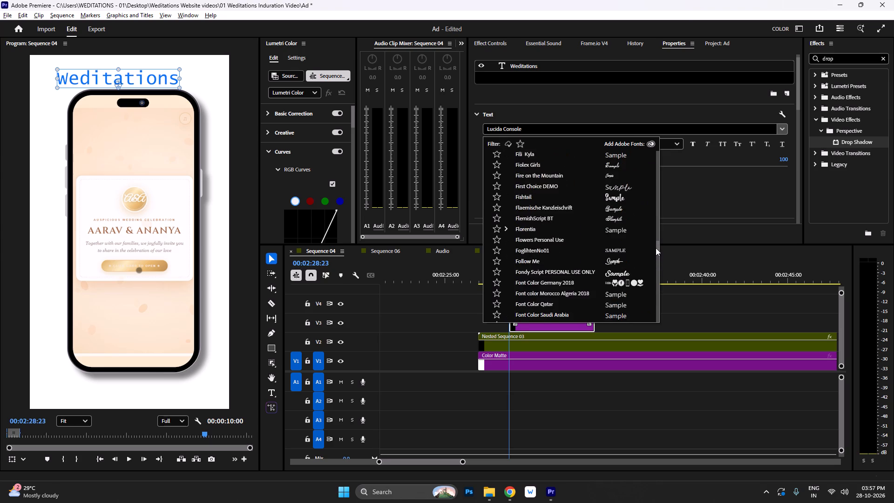
pyautogui.moveTo(656, 248); pyautogui.dragTo(651, 201)
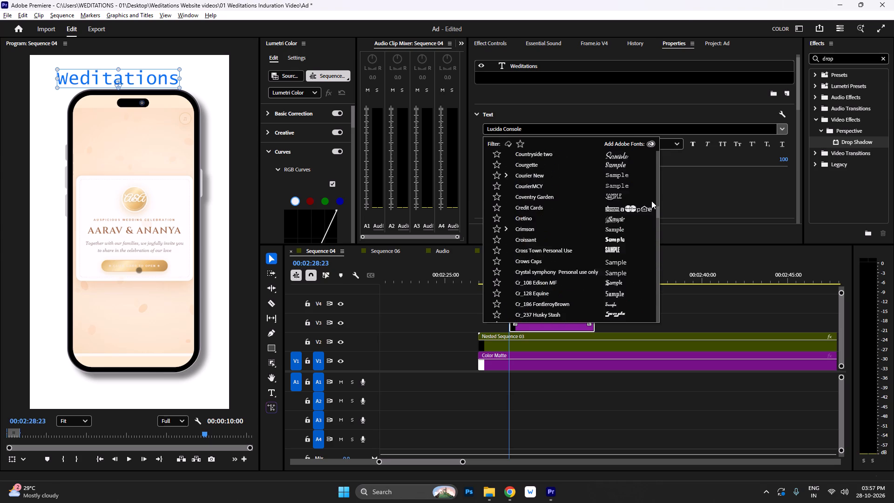
pyautogui.moveTo(651, 201); pyautogui.dragTo(657, 155)
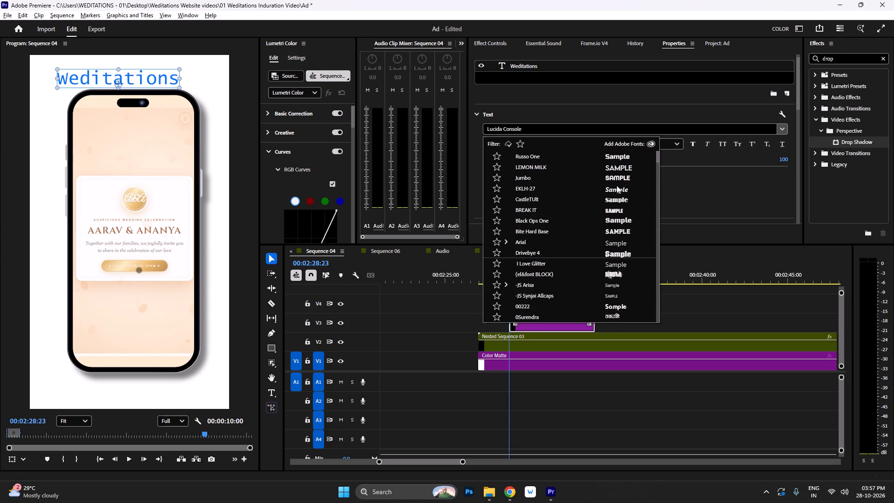
pyautogui.click(619, 168)
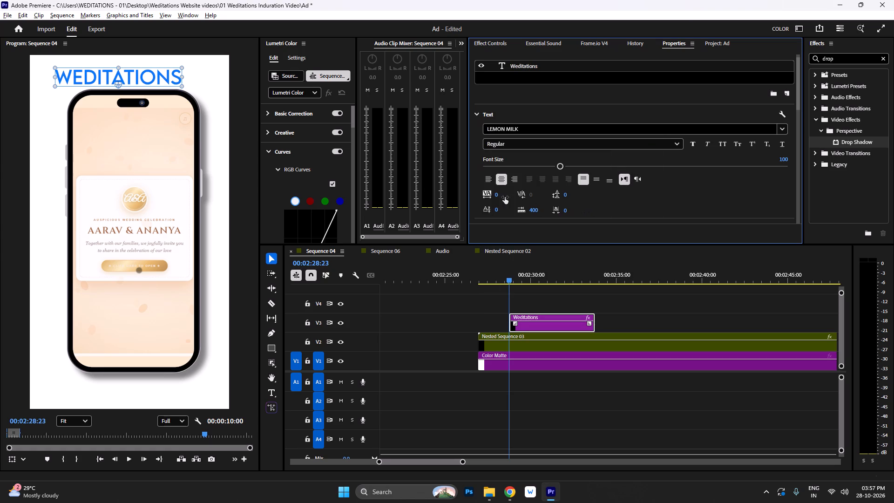
pyautogui.click(421, 293)
# Move the Weditations title sideways so it sits centred above the phone.
pyautogui.click(137, 73)
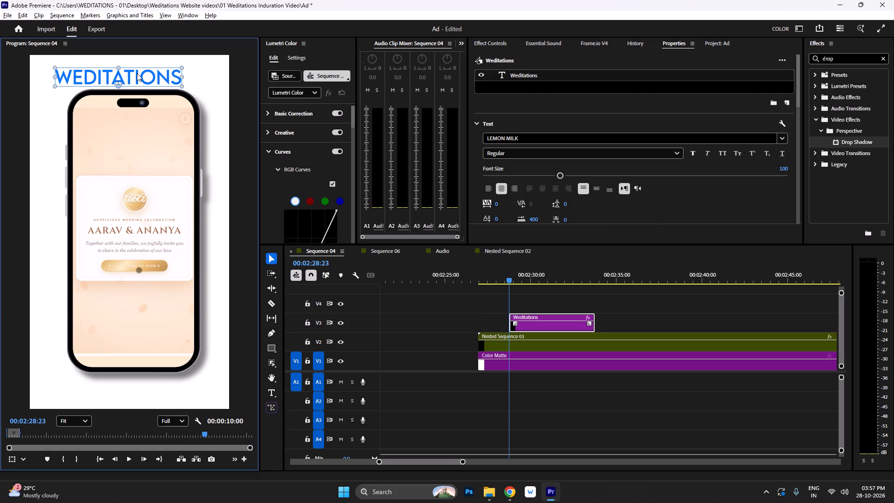
pyautogui.moveTo(157, 76); pyautogui.dragTo(174, 76)
pyautogui.click(410, 344)
# Extend both ends of the Weditations title clip on V3 to match the nested phone clip's full length.
pyautogui.click(547, 321)
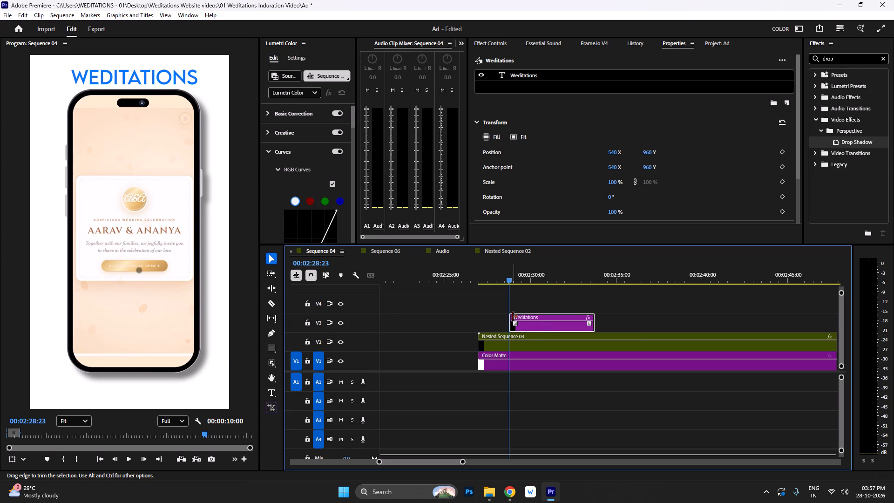
pyautogui.moveTo(513, 317); pyautogui.dragTo(479, 319)
pyautogui.keyDown('alt'); pyautogui.scroll(-6, 480, 319); pyautogui.keyUp('alt')
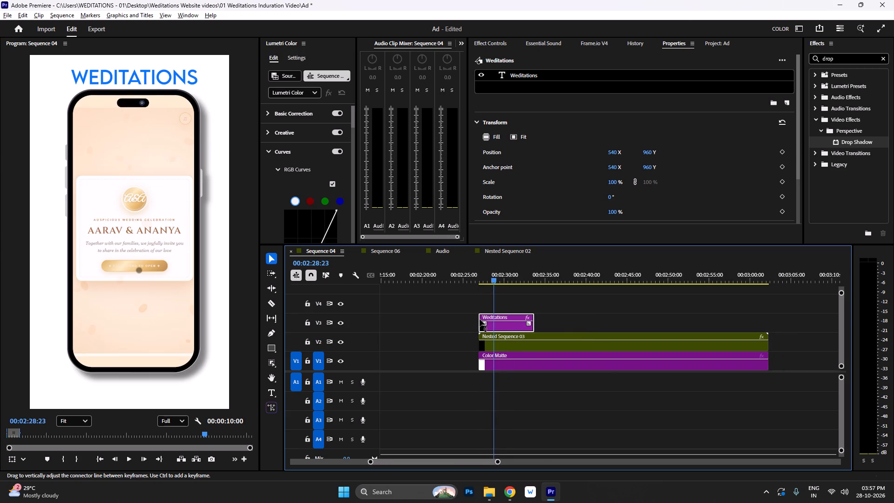
pyautogui.keyDown('alt'); pyautogui.scroll(-7, 480, 319); pyautogui.keyUp('alt')
pyautogui.moveTo(508, 314); pyautogui.dragTo(631, 314)
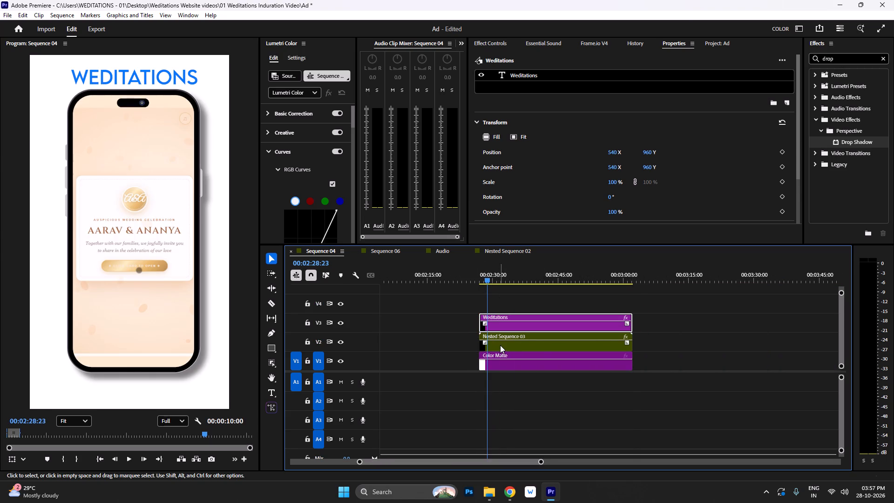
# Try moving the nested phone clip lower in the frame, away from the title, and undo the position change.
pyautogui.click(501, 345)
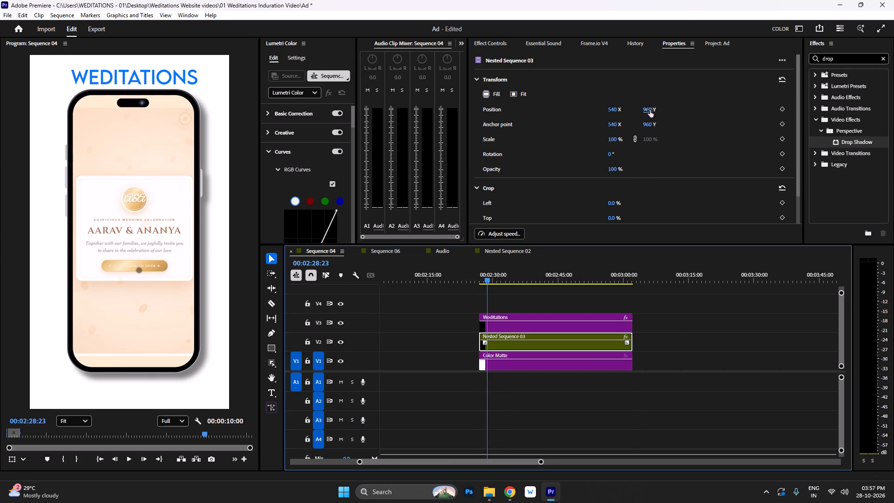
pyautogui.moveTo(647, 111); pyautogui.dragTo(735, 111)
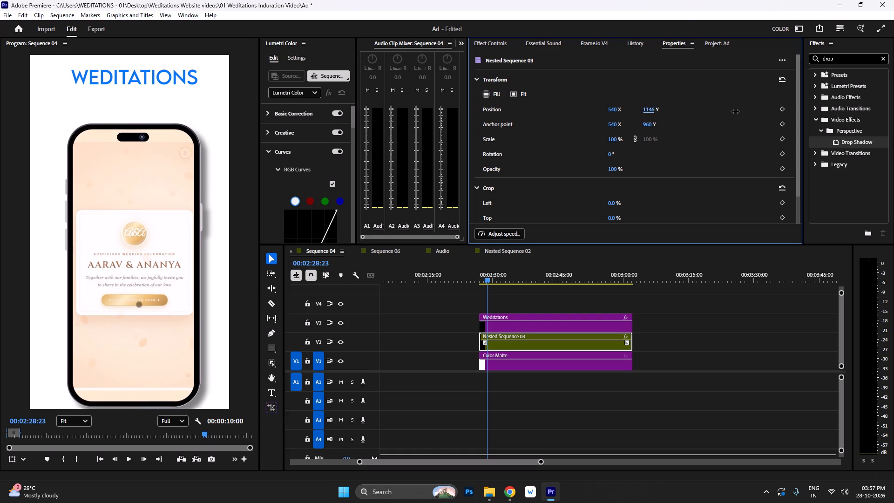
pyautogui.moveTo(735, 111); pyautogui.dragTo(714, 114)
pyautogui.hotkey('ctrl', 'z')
# Hide the V3 track holding the Weditations title, scrub through the phone scene without it, and save the project.
pyautogui.click(505, 320)
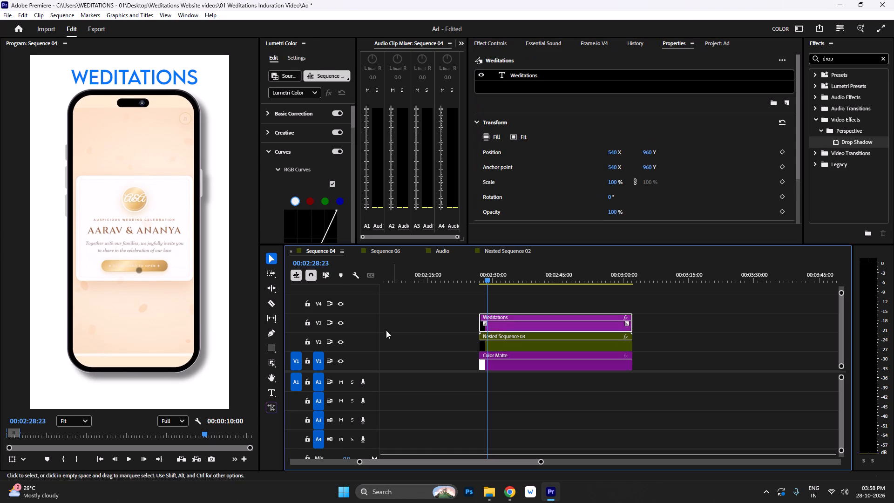
pyautogui.click(340, 323)
pyautogui.moveTo(503, 274); pyautogui.dragTo(509, 274)
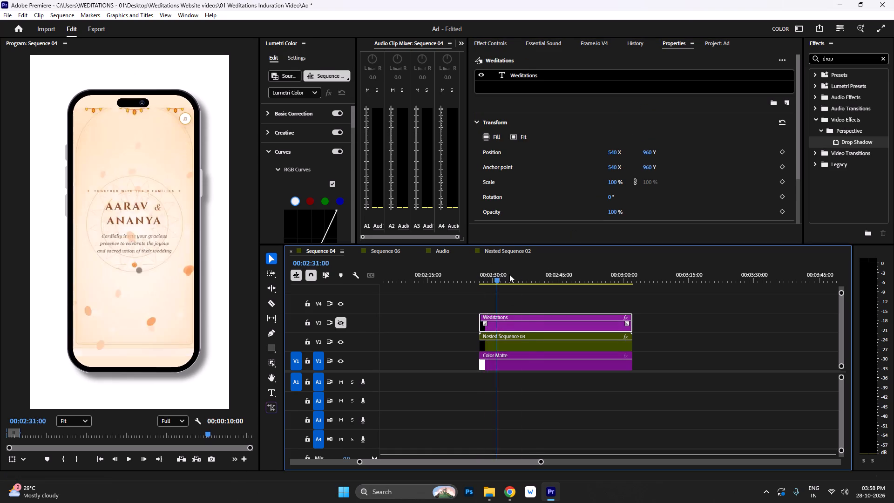
pyautogui.moveTo(509, 274); pyautogui.dragTo(543, 279)
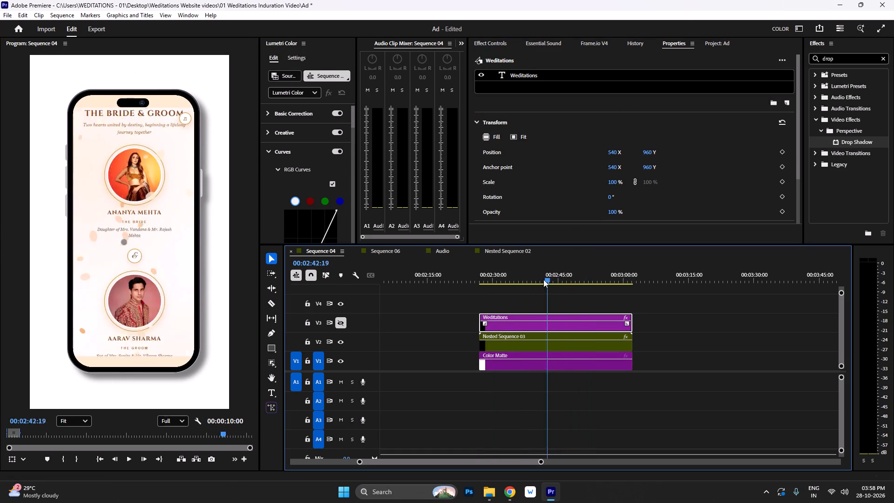
pyautogui.moveTo(543, 279); pyautogui.dragTo(498, 282)
pyautogui.hotkey('ctrl', 's')
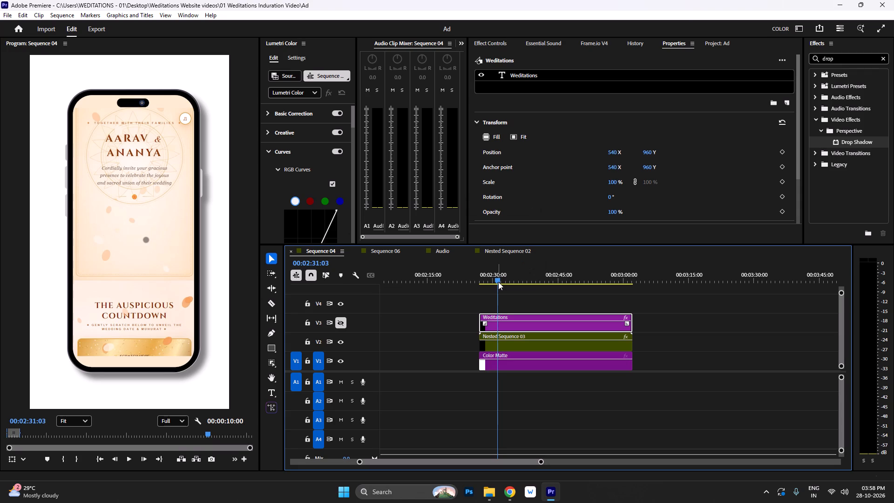
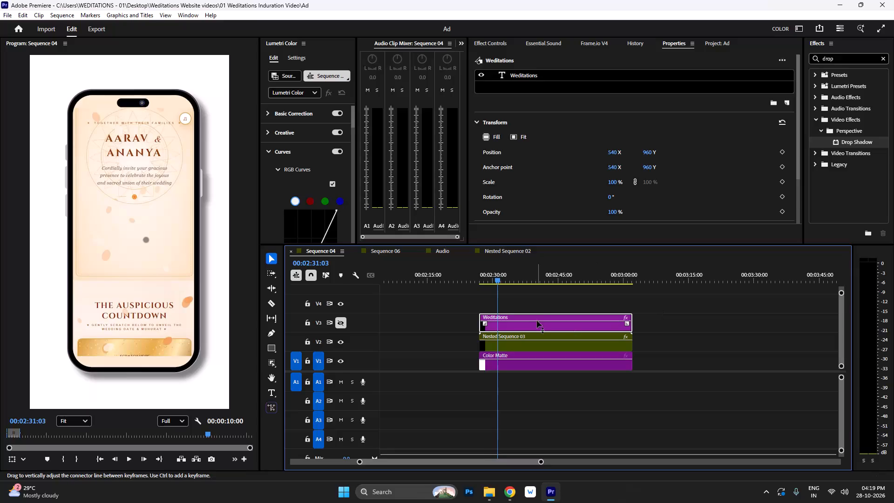
# Deselect the Weditations title clip on V3 in Sequence 04.
pyautogui.click(537, 299)
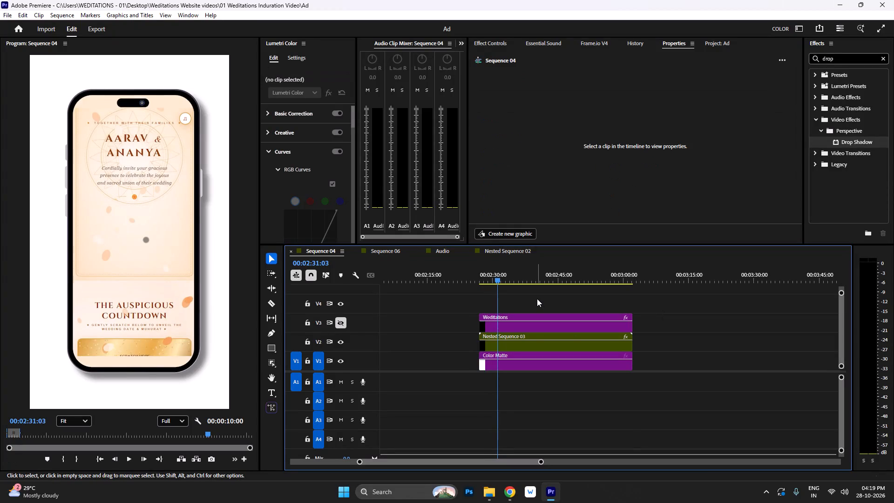